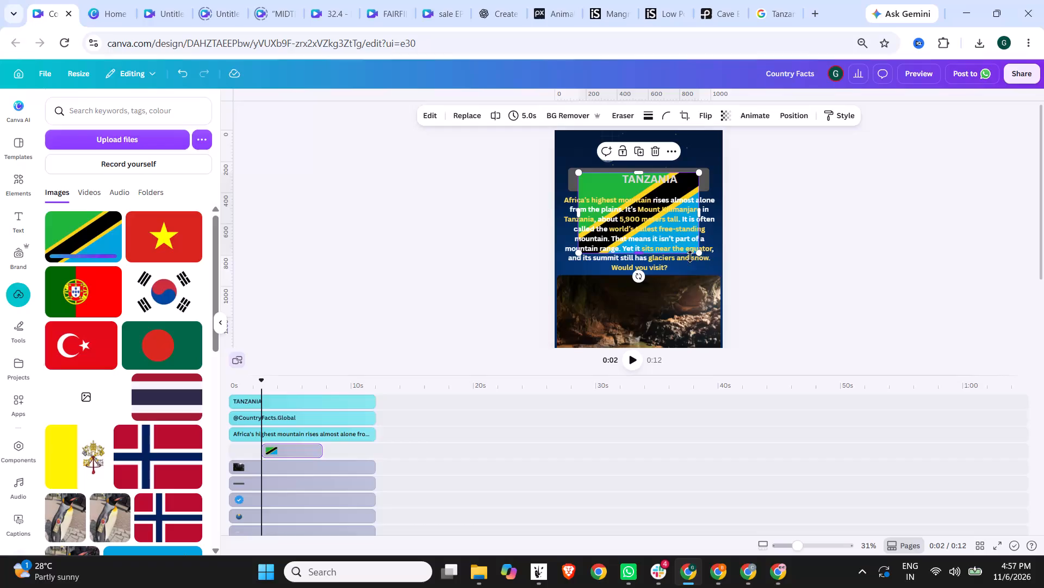
Shrink the Tanzania flag to fit inside the grey title bar and place it beside the TANZANIA title.
drag(700, 256, 611, 177)
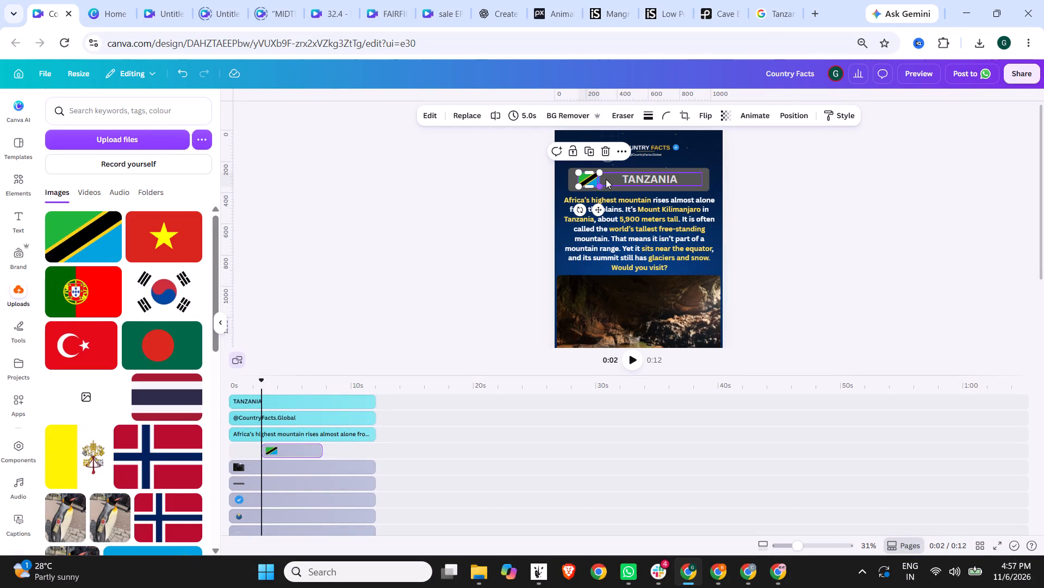
drag(591, 179, 601, 179)
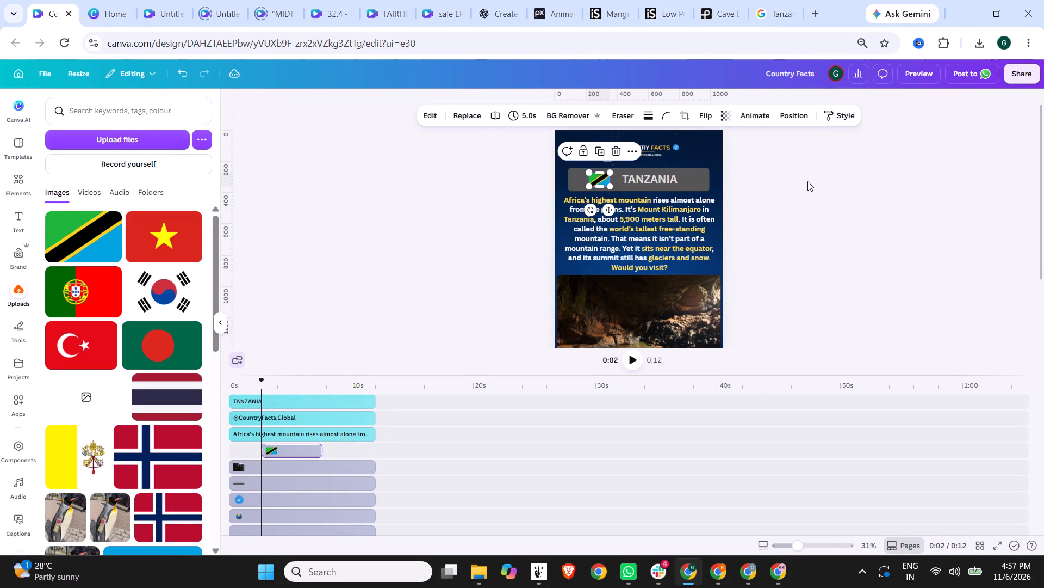
click(807, 181)
ctrl+scroll(681, 271, up, 5)
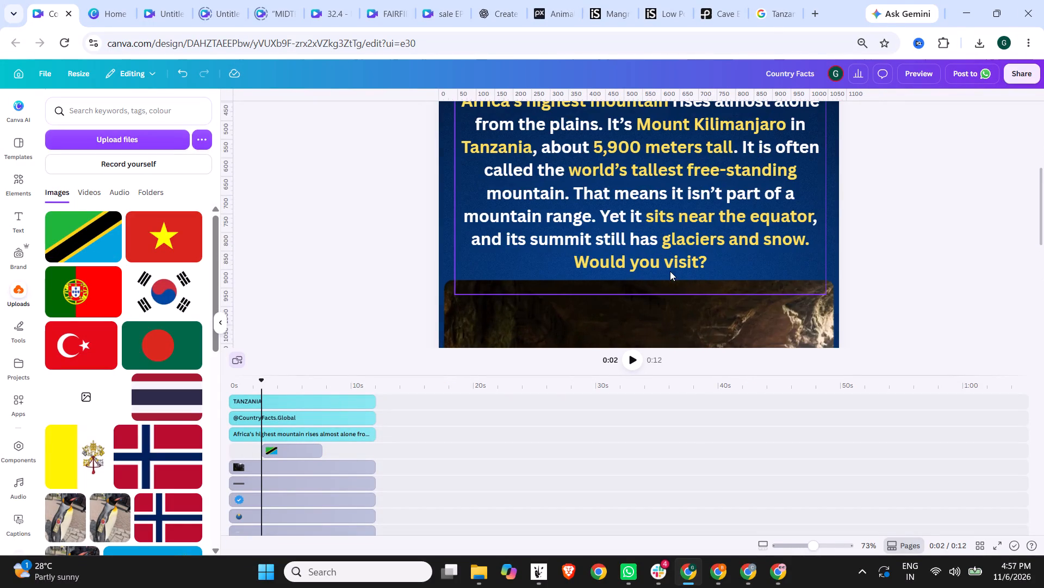
scroll(670, 271, up, 5)
drag(535, 252, 524, 247)
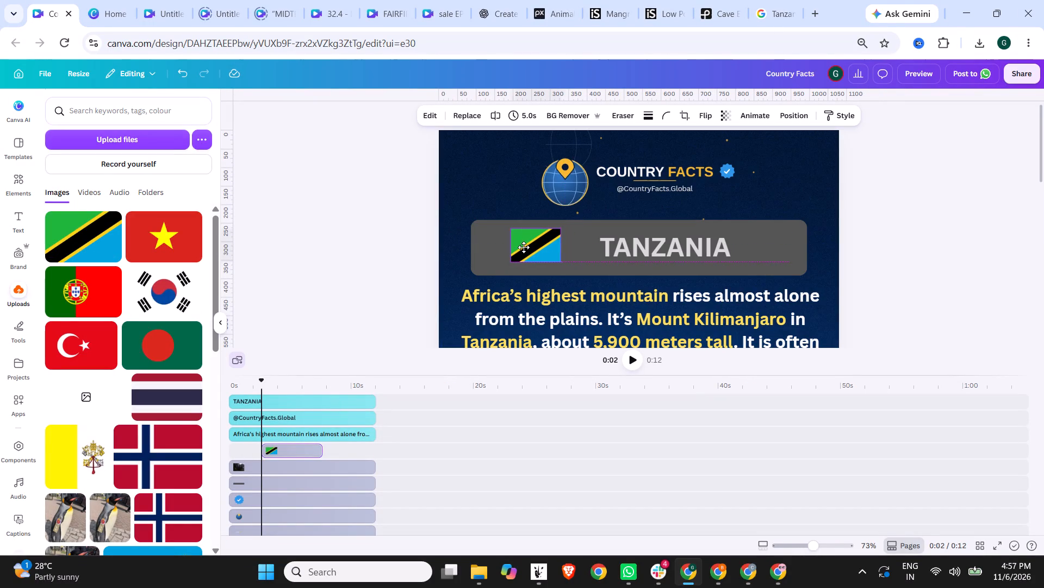
drag(524, 247, 523, 247)
drag(560, 264, 571, 268)
click(1015, 253)
Move the flag slightly closer to the TANZANIA title within the grey bar.
ctrl+scroll(438, 248, down, 4)
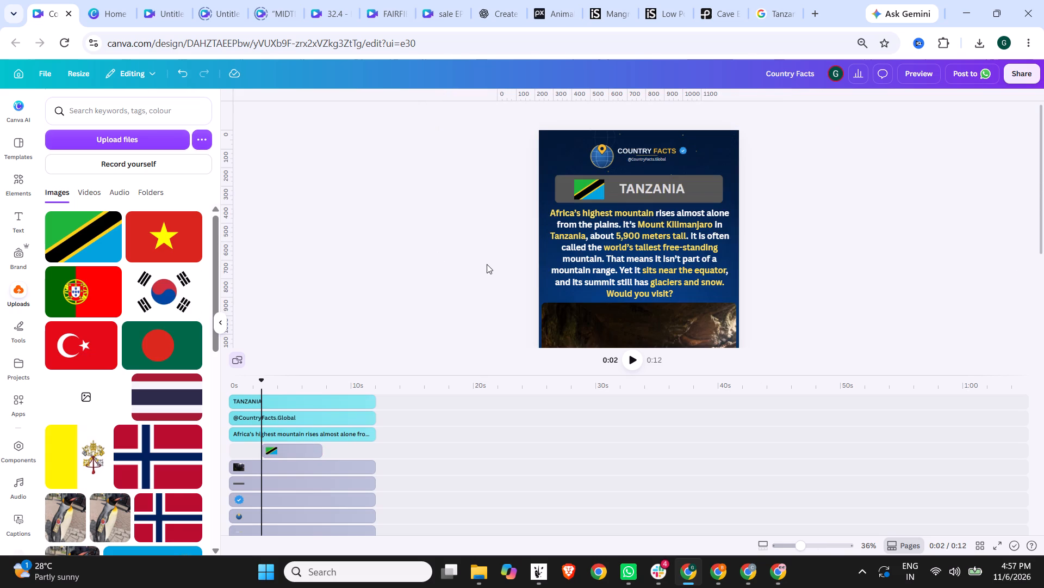
scroll(823, 262, down, 3)
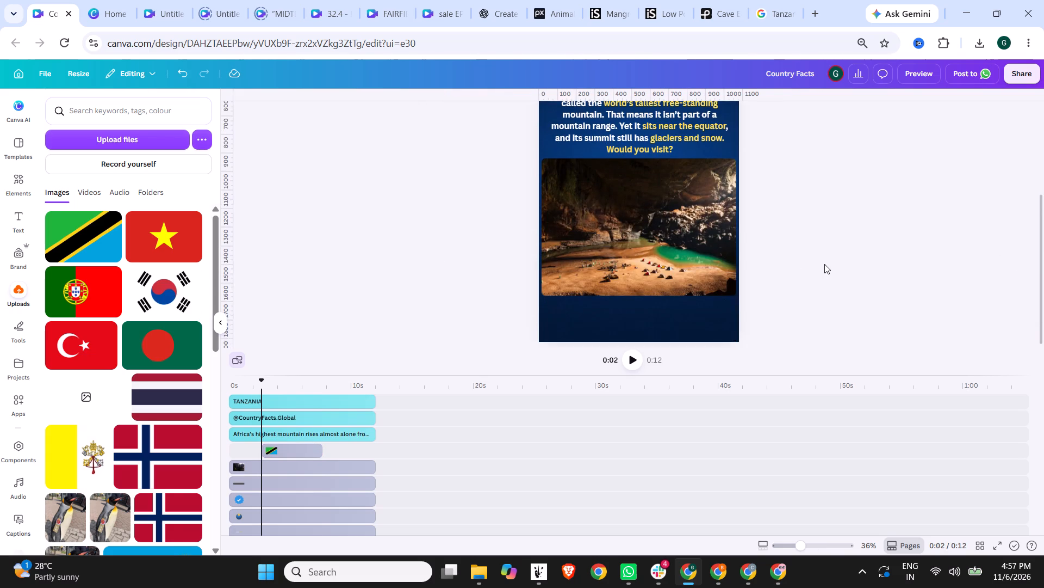
scroll(824, 264, up, 4)
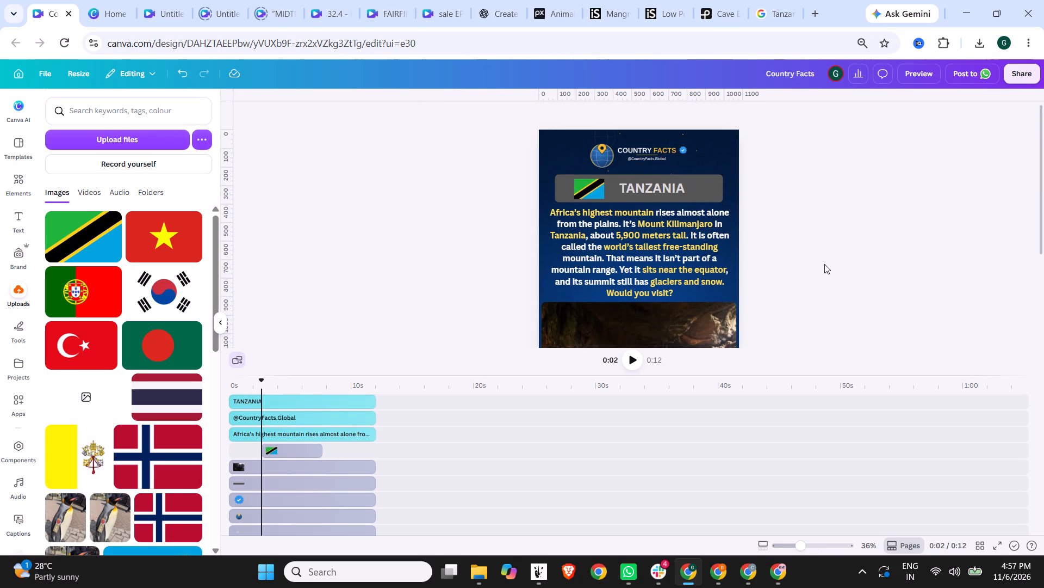
drag(586, 189, 600, 188)
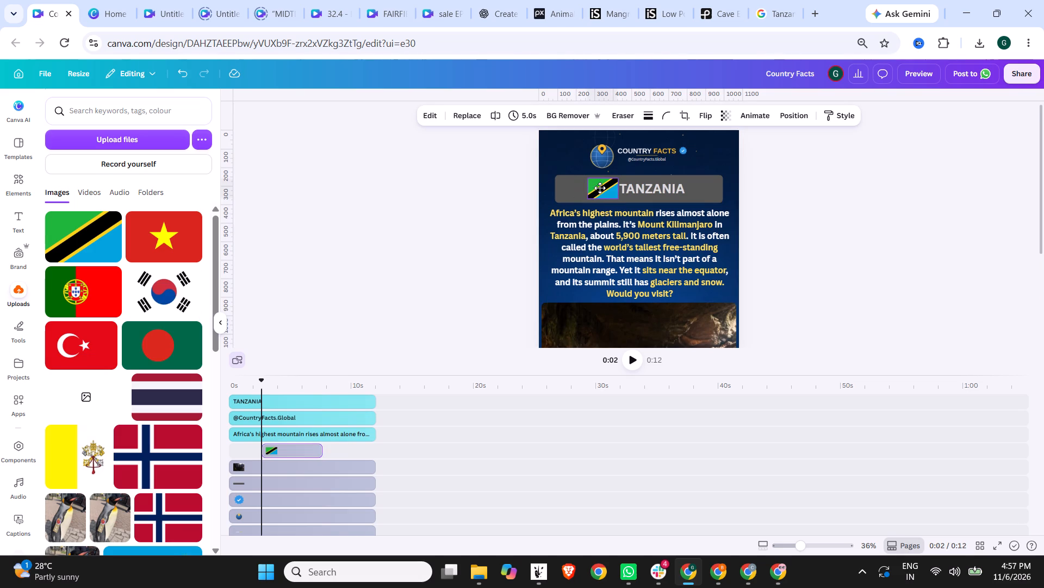
drag(600, 188, 592, 188)
Duplicate the TANZANIA title text and change the copy's wording to IN.
triple_click(653, 188)
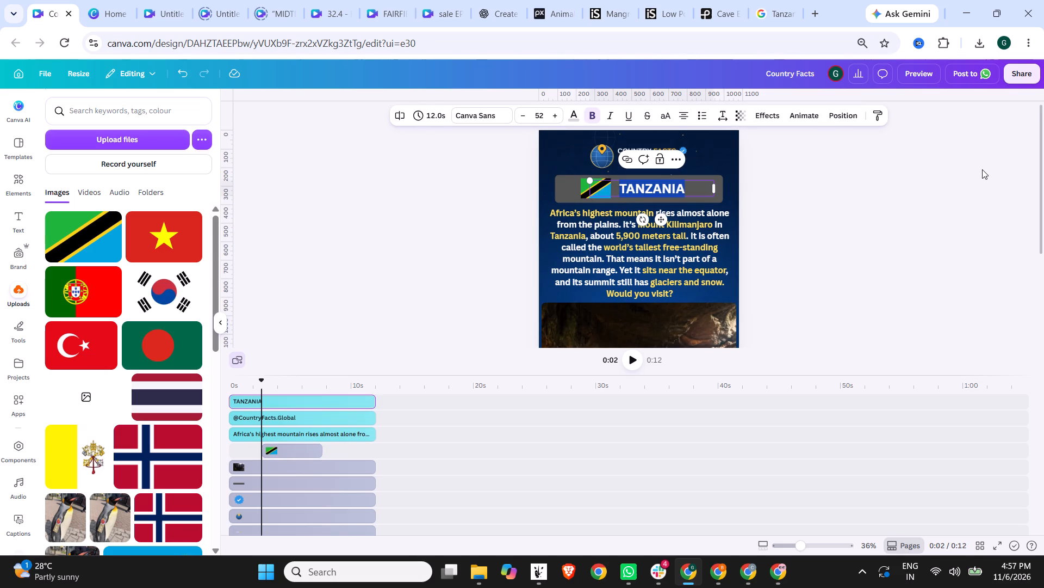
click(982, 169)
click(668, 187)
key(ctrl+c)
key(ctrl+v)
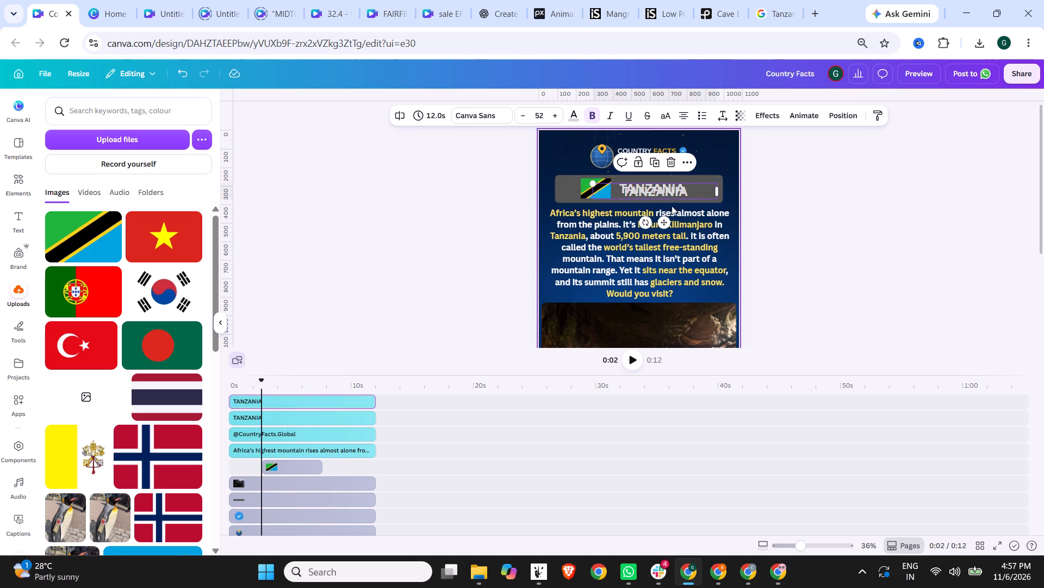
drag(670, 194, 605, 193)
double_click(580, 189)
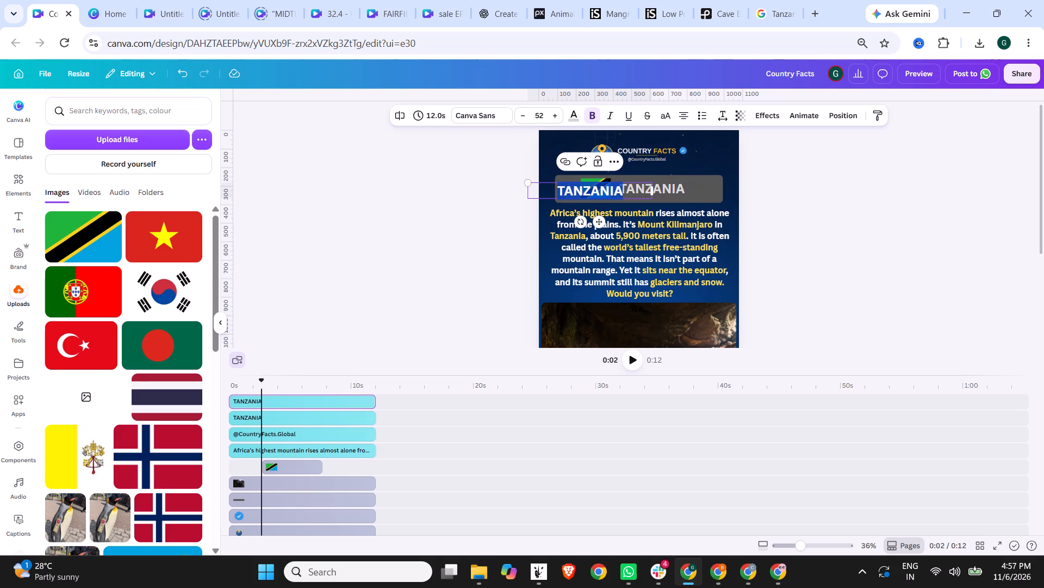
text(IN)
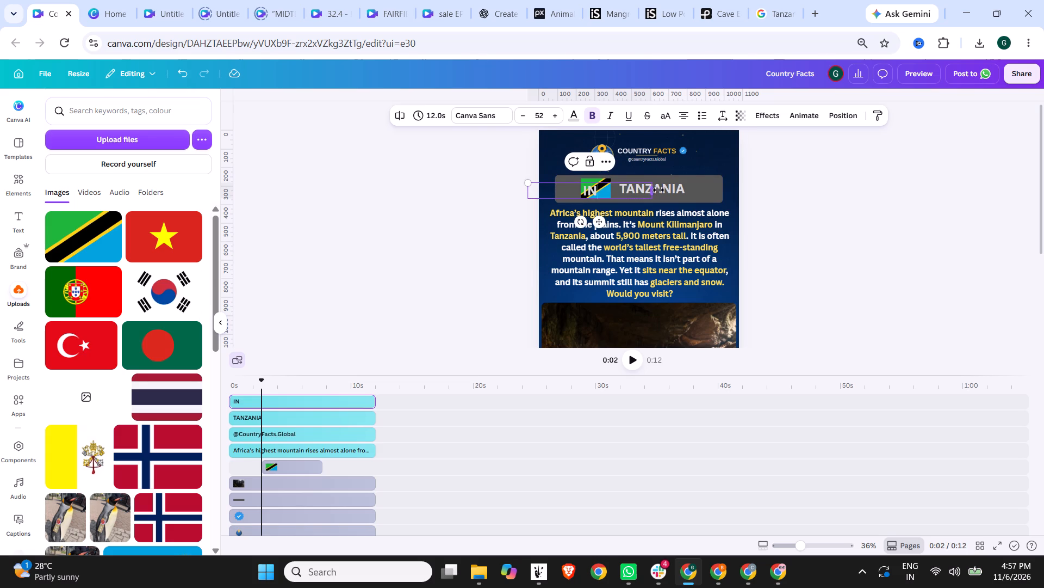
Narrow the IN text box and place it before the flag in the grey bar, level with the TANZANIA title.
drag(654, 190, 557, 190)
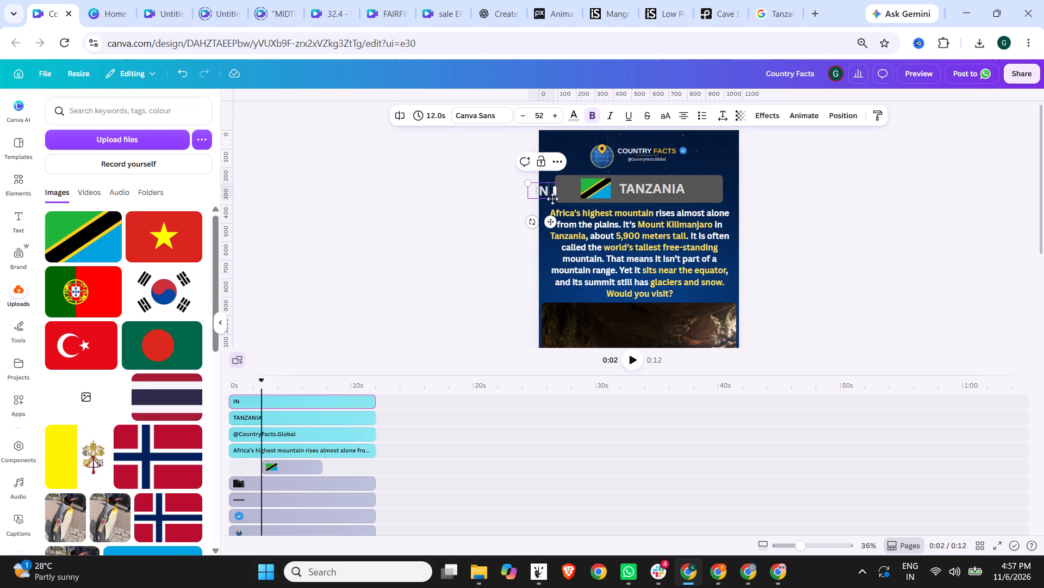
drag(551, 222, 575, 223)
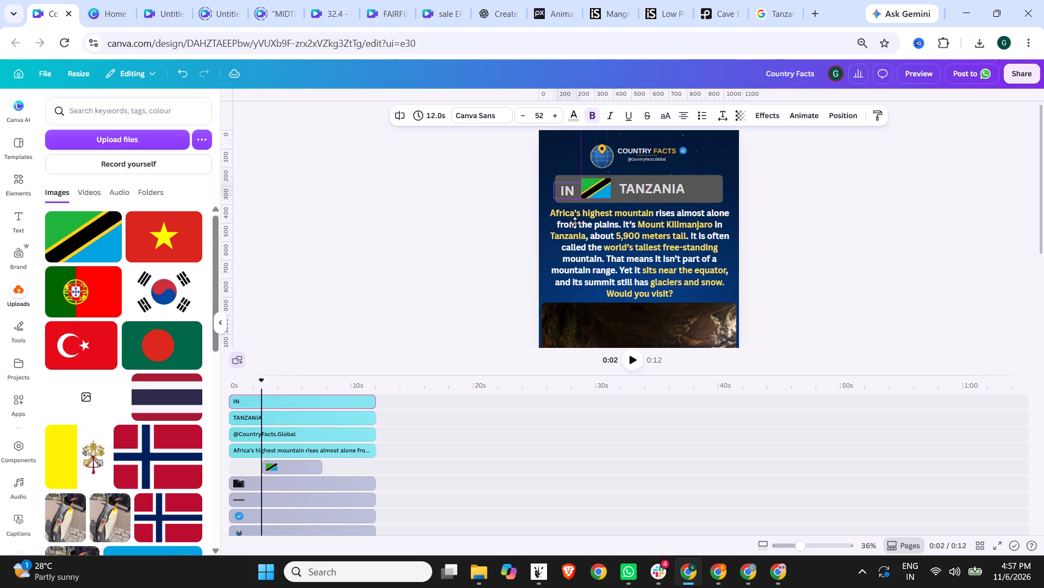
drag(575, 223, 574, 222)
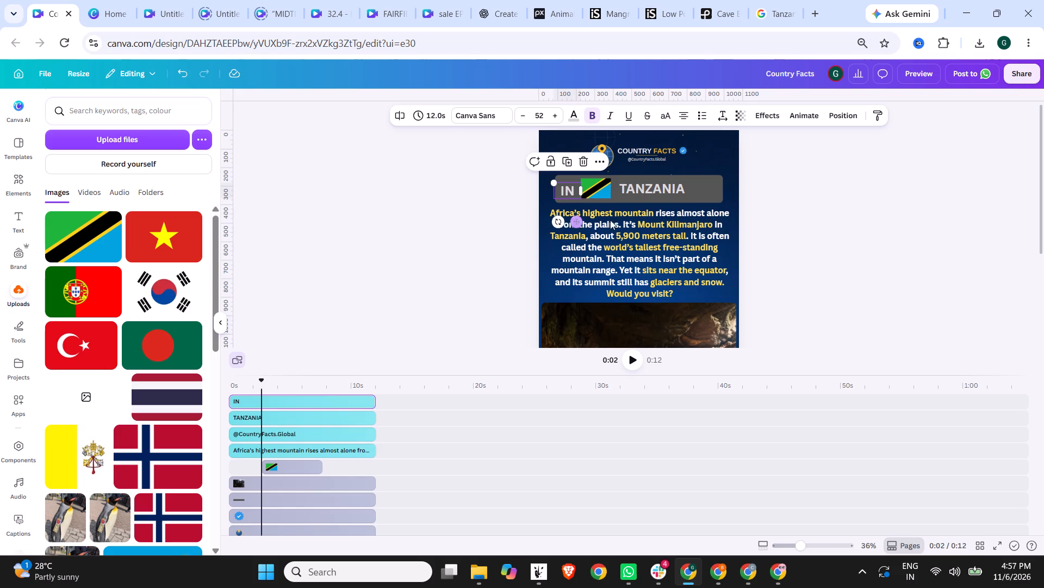
key(Up)
key(Up)
key(Up)
key(Up)
key(Up)
key(Up)
key(Up)
key(Up)
key(Up)
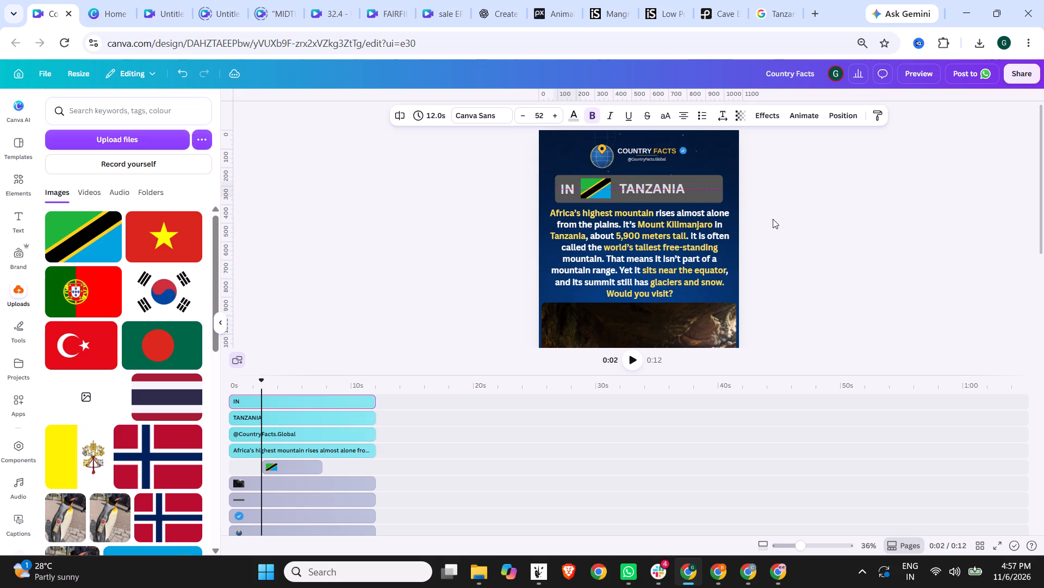
key(Up)
click(1043, 223)
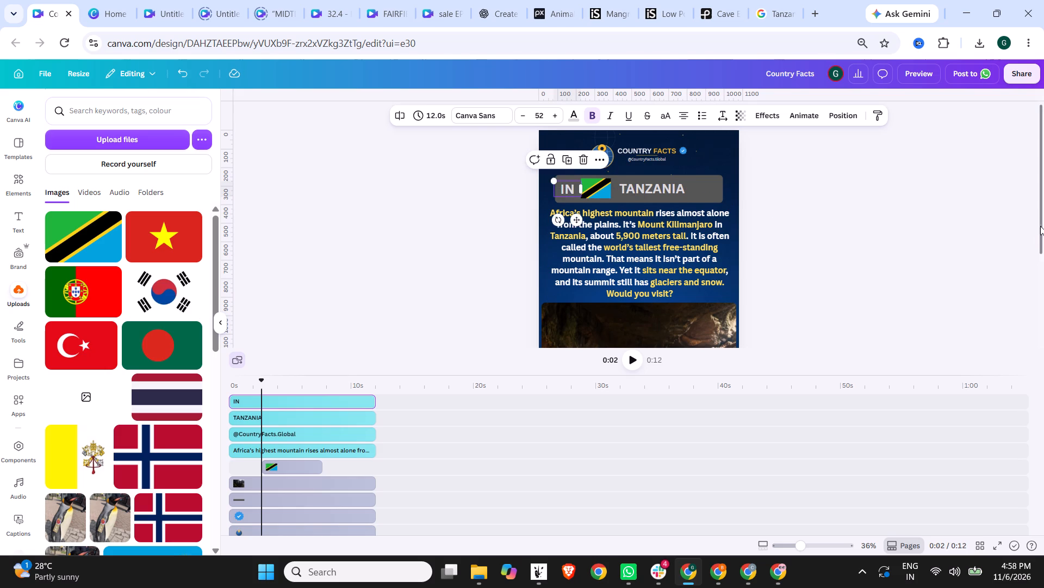
click(849, 292)
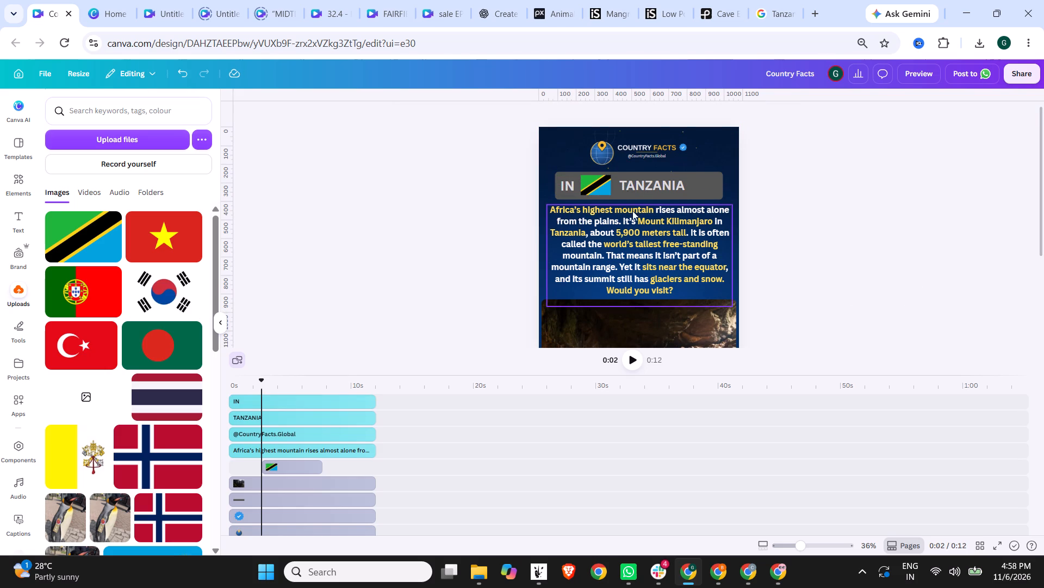
Nudge the TANZANIA title horizontally away from the flag to widen the gap between them.
click(610, 183)
key(Right)
key(Right)
key(Right)
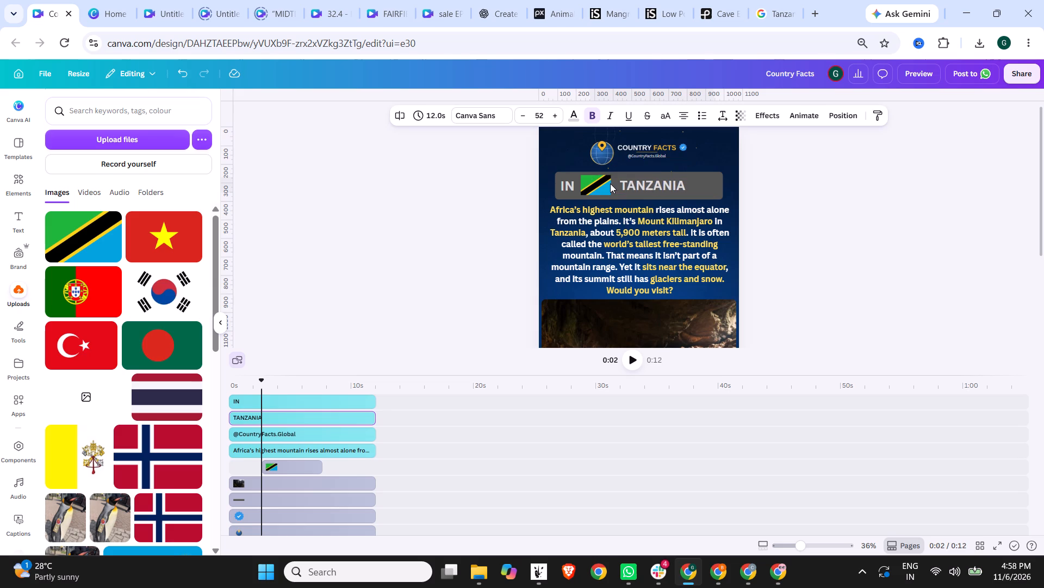
key(Right)
key(Right)
key(Right)
key(Right)
key(Right)
key(Right)
key(Right)
key(Right)
key(Right)
key(Right)
key(Right)
key(Right)
key(Right)
key(Right)
key(Right)
key(Right)
key(Right)
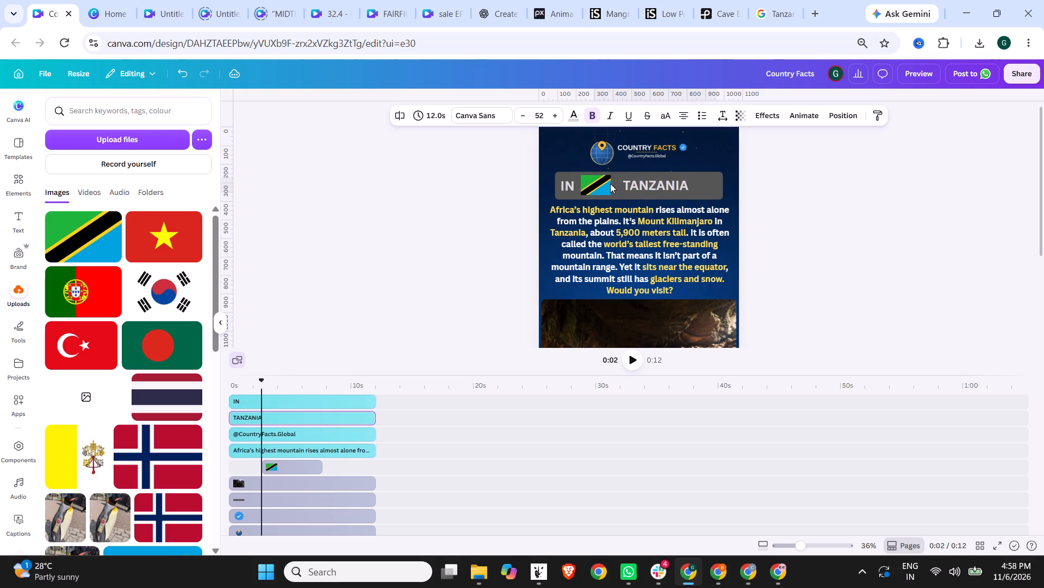
key(Right)
key(Right)
key(Right)
key(Right)
key(Right)
key(Right)
key(Right)
key(Right)
key(Right)
key(Right)
key(Right)
key(Right)
key(Right)
key(Right)
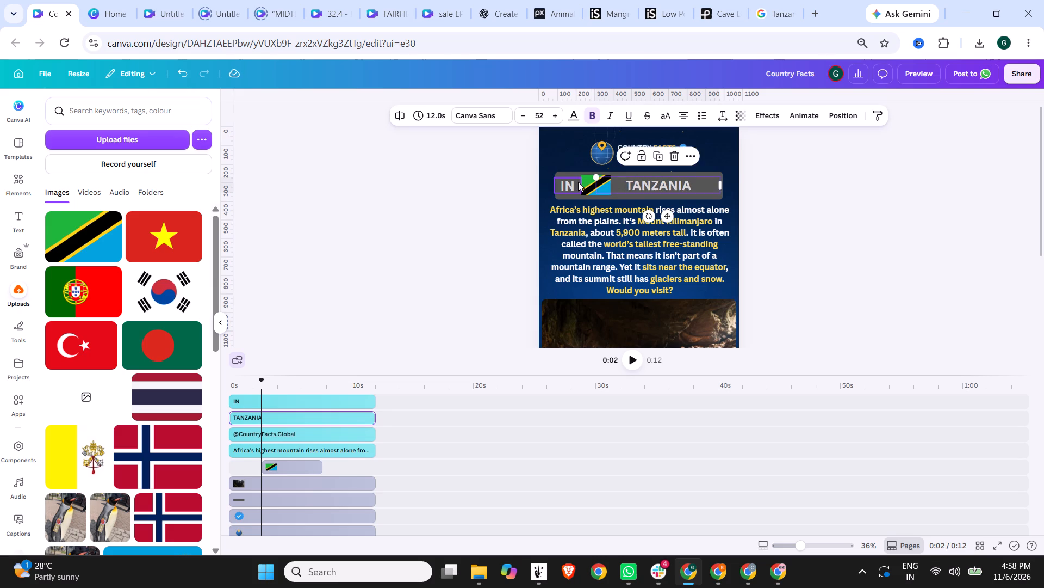
Nudge the flag horizontally away from the IN text, towards the TANZANIA title.
click(578, 182)
click(587, 181)
ctrl+click(591, 183)
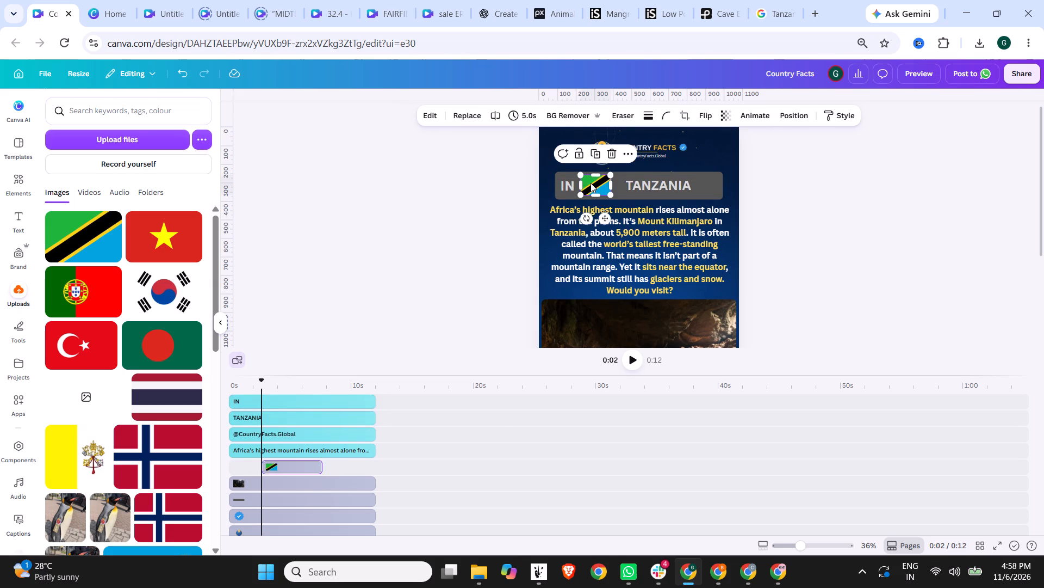
key(Right)
key(Right)
key(Right)
key(Right)
key(Right)
key(Right)
key(Right)
key(Right)
key(Right)
key(Right)
key(Right)
key(Right)
key(Right)
key(Right)
key(Right)
key(Right)
key(Right)
key(Right)
key(Right)
key(Right)
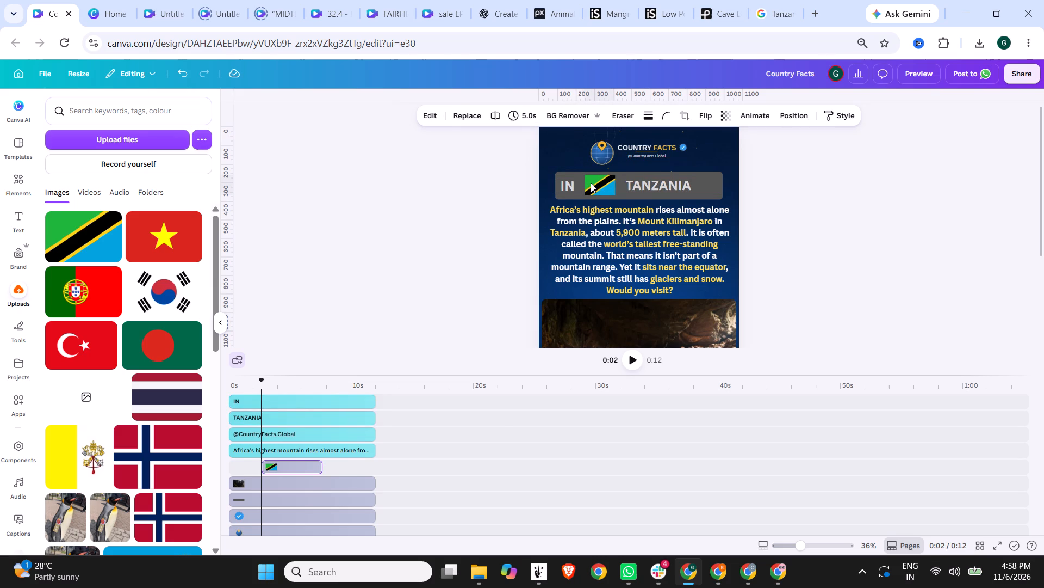
key(Right)
key(Right)
key(Right)
Nudge the IN text slightly closer to the flag in the grey title bar.
click(562, 186)
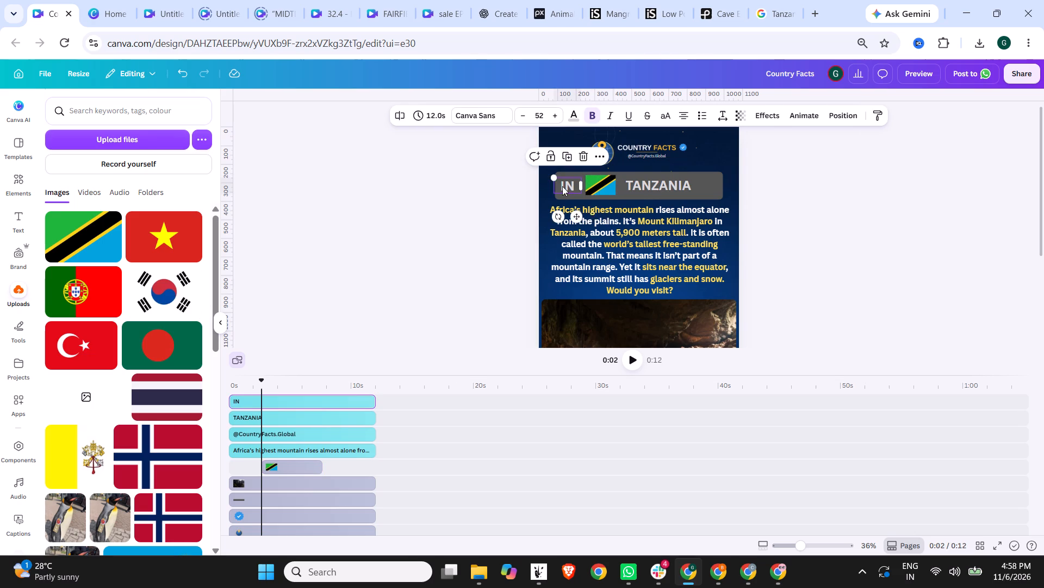
key(Right)
key(Right)
key(Right)
key(Right)
key(Right)
key(Right)
key(Right)
key(Right)
key(Right)
key(Right)
key(Right)
key(Right)
key(Right)
key(Right)
key(Right)
key(Right)
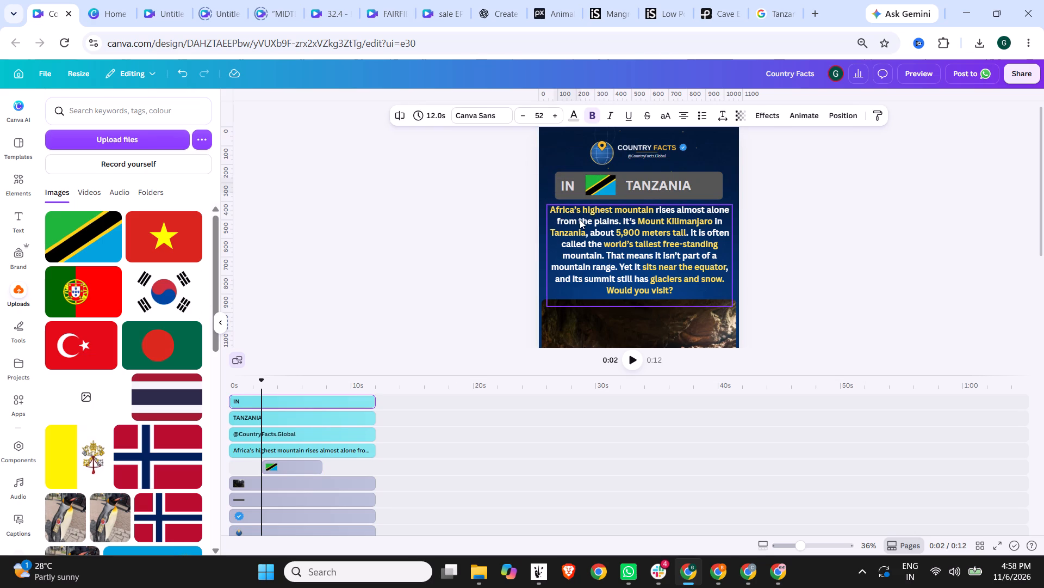
key(Right)
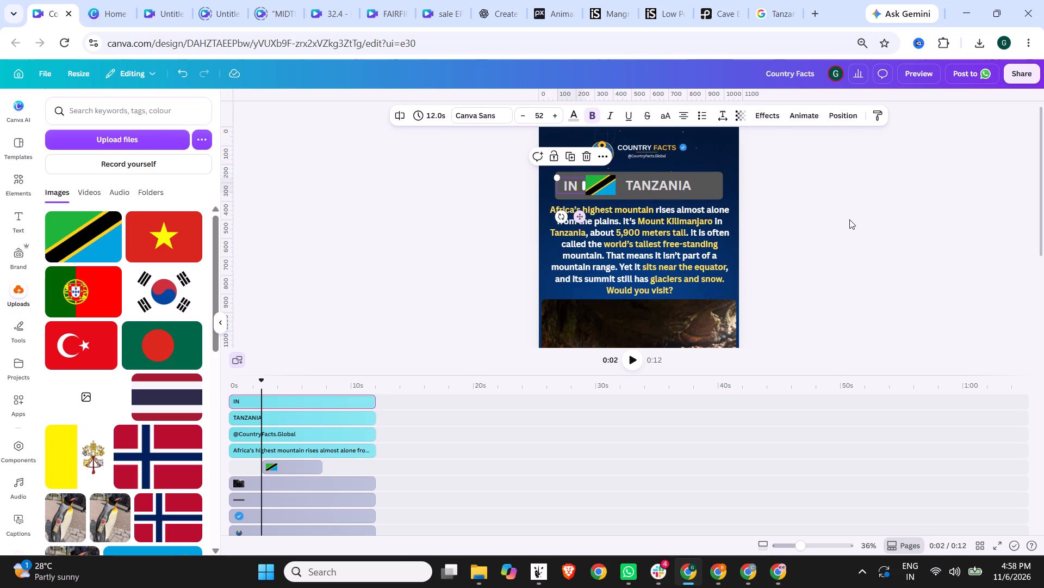
click(849, 219)
Switch to Pexels and search its videos for kilimanjaro.
scroll(499, 255, down, 3)
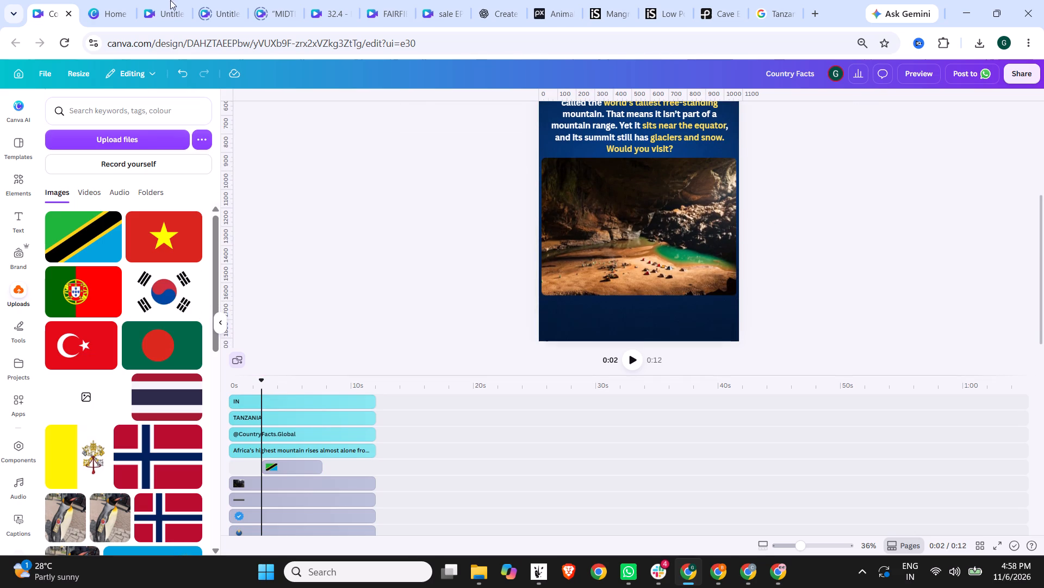
click(149, 0)
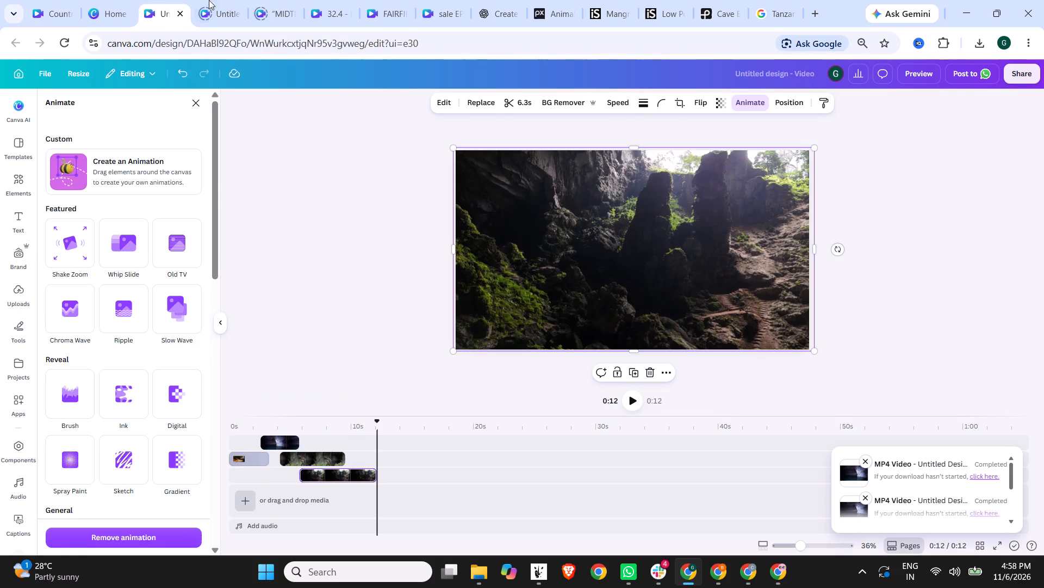
click(712, 1)
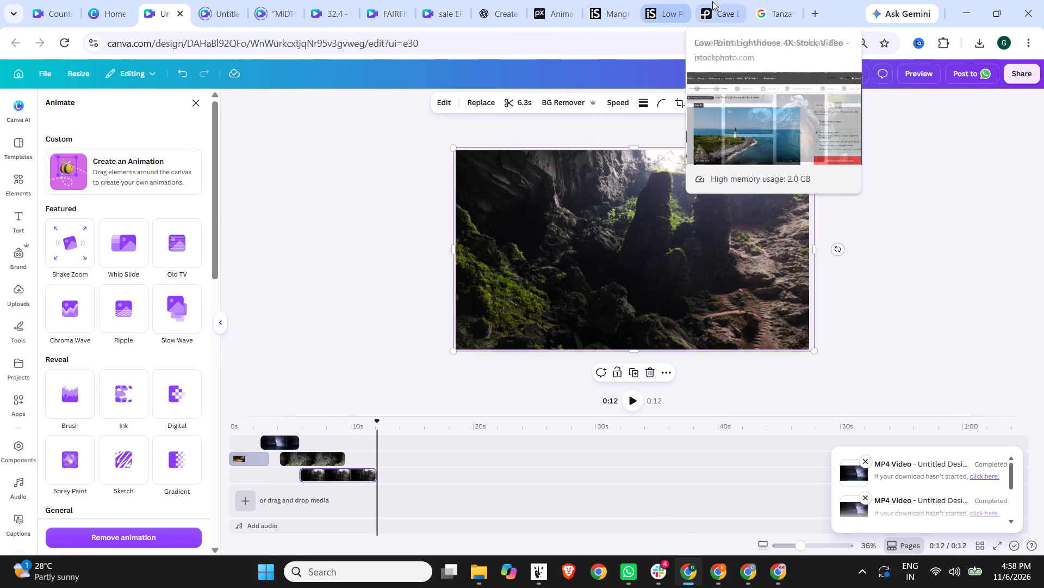
drag(303, 86, 102, 90)
text(kiliman)
text(jar)
key(Return)
click(351, 83)
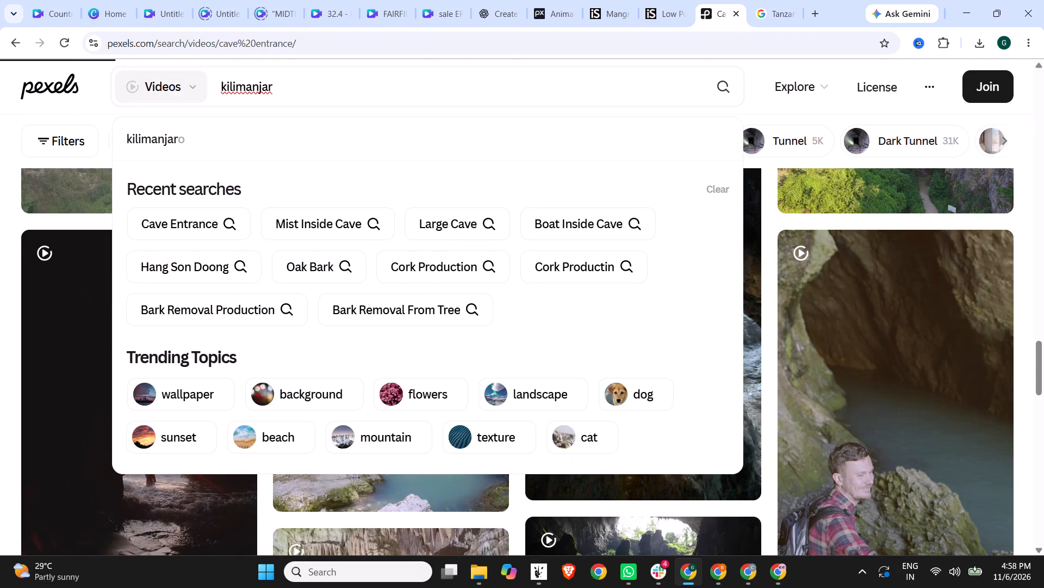
key(o)
key(Return)
click(299, 78)
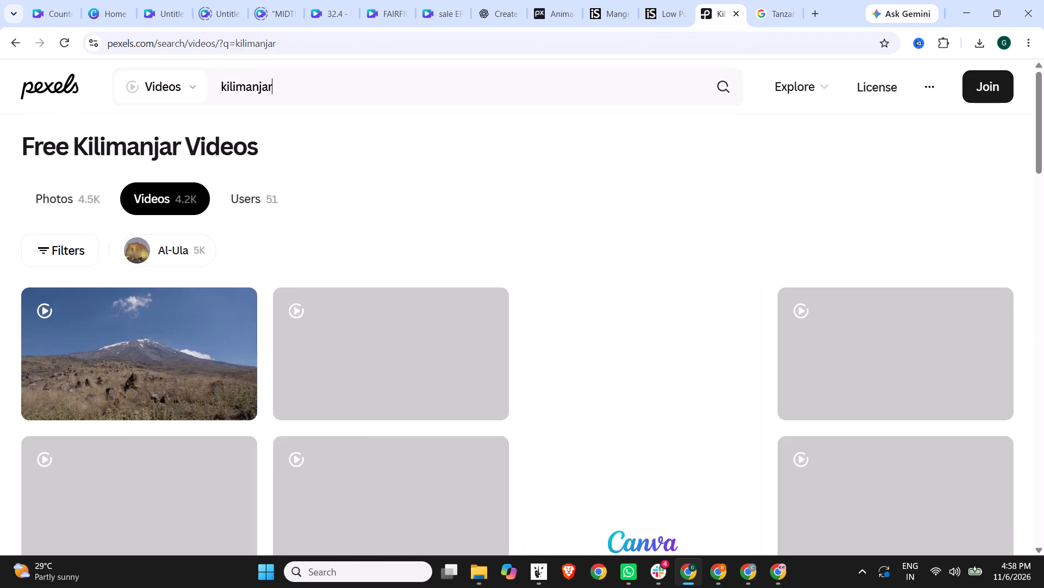
key(o)
key(Return)
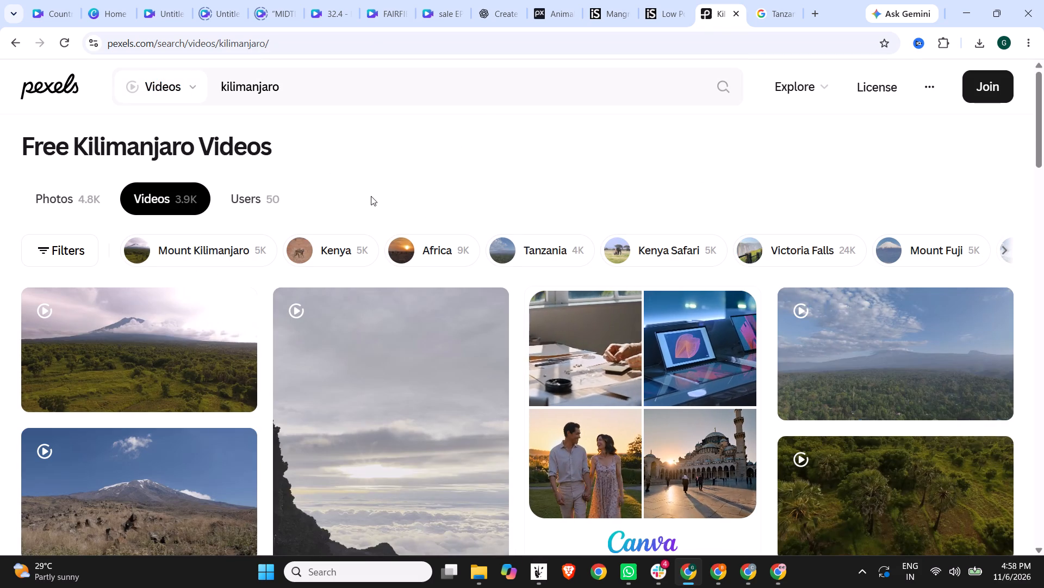
Look through the kilimanjaro video results for footage that suits the Mount Kilimanjaro video.
scroll(371, 196, down, 6)
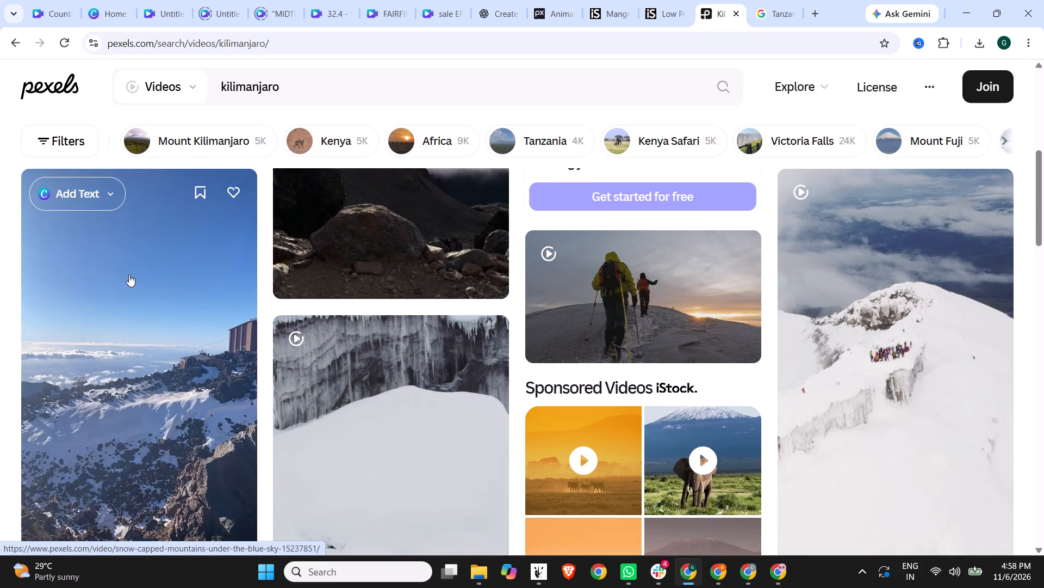
scroll(150, 281, down, 4)
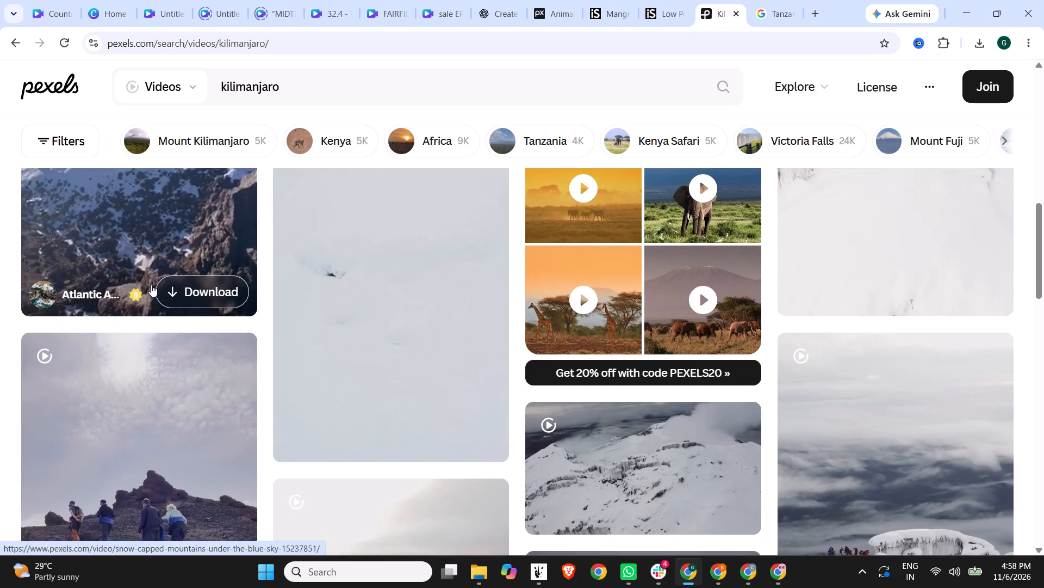
scroll(151, 285, down, 3)
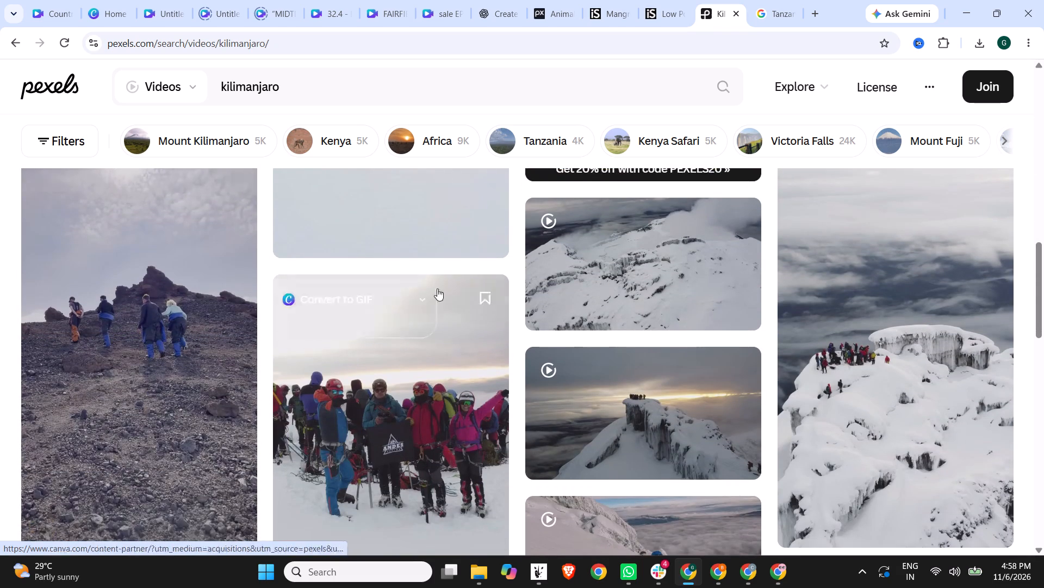
scroll(910, 318, down, 6)
scroll(425, 312, down, 6)
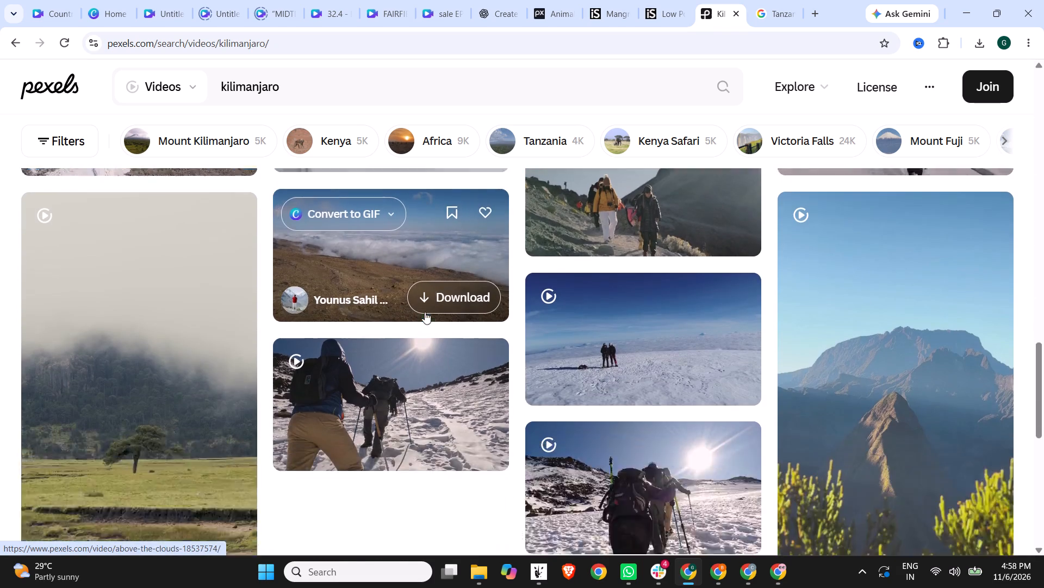
scroll(450, 307, up, 4)
scroll(455, 314, down, 13)
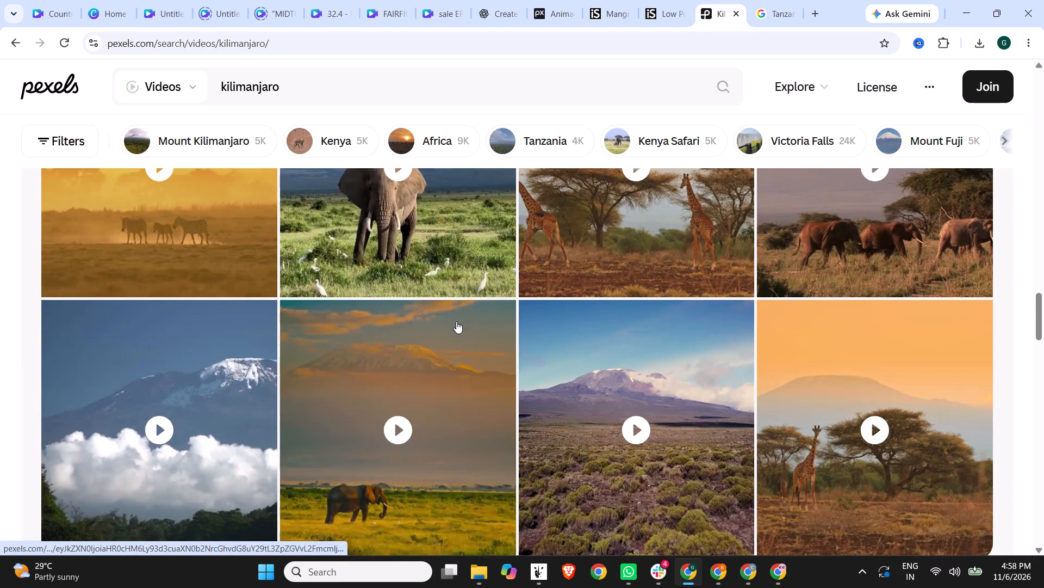
scroll(113, 391, down, 8)
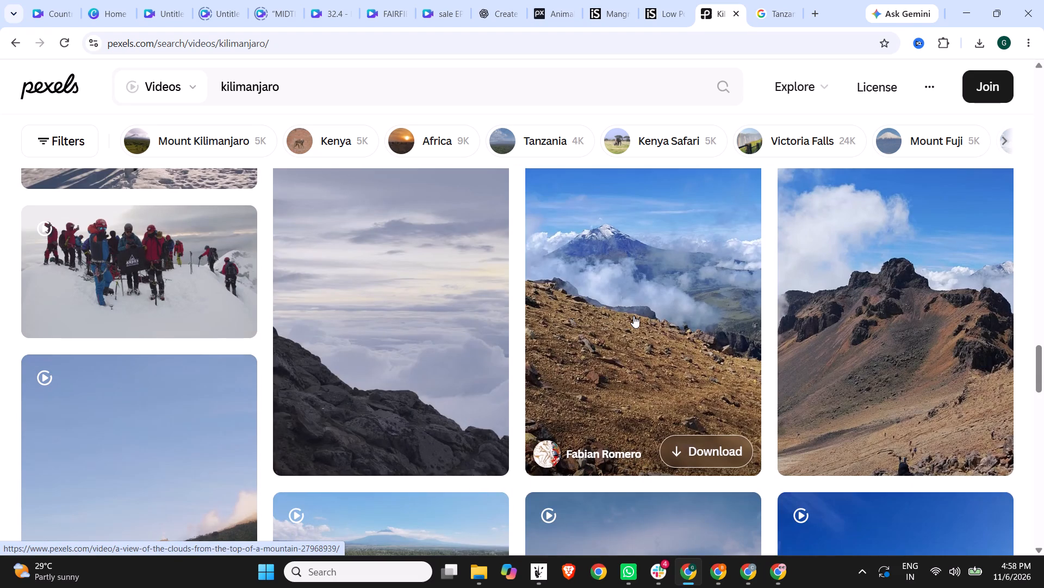
scroll(633, 316, down, 6)
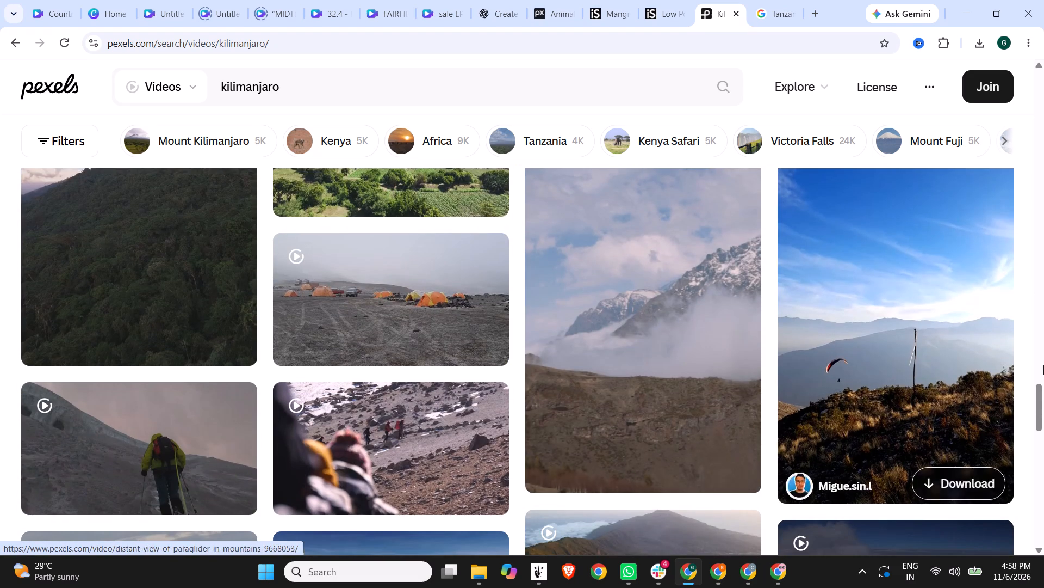
drag(1039, 395, 1043, 543)
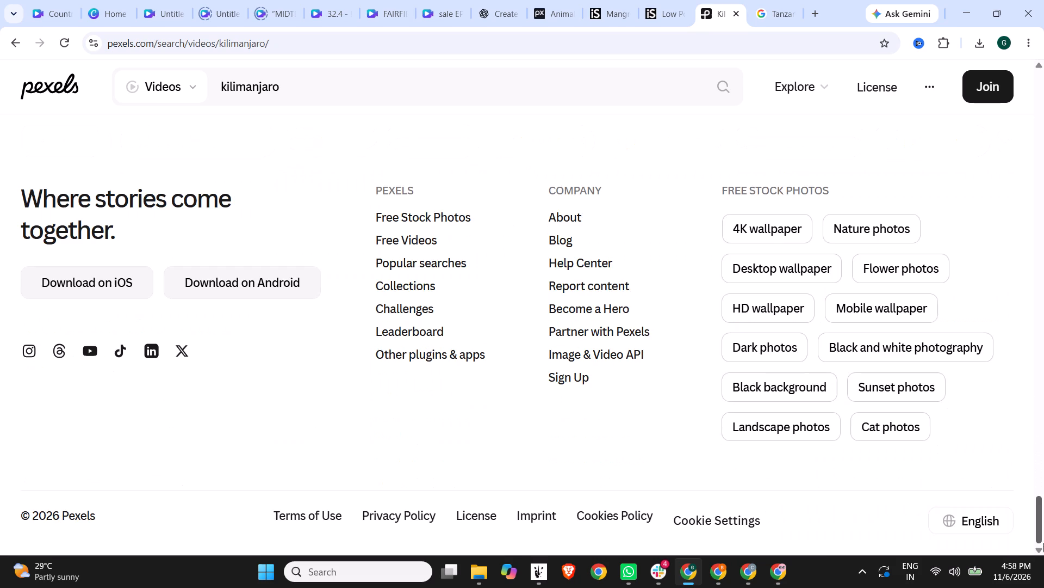
drag(1043, 543, 1040, 176)
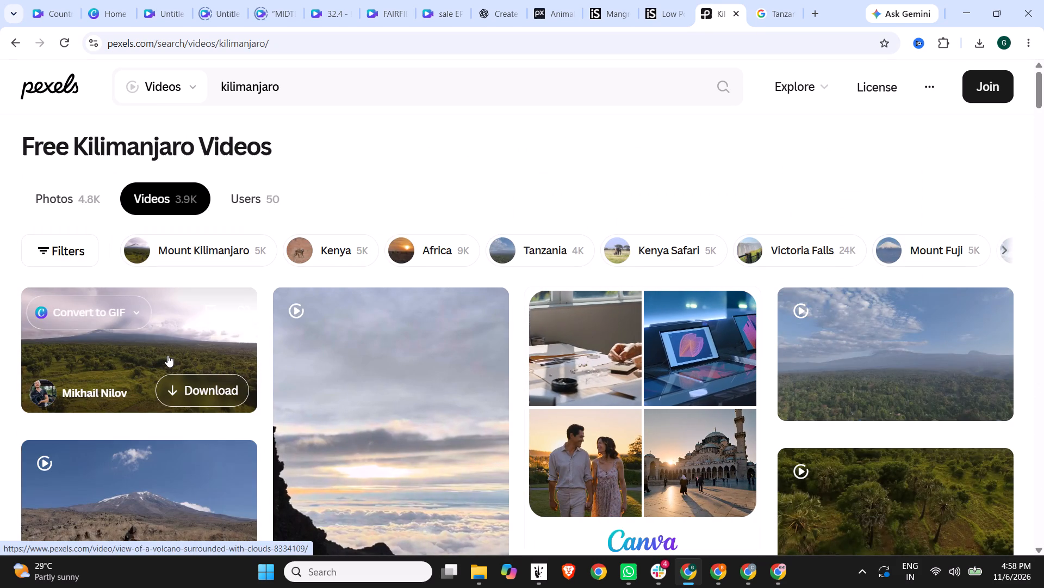
Preview the aerial clip of the cloud-covered volcano above green plains, examine its details and similar videos, and return to the results.
click(167, 355)
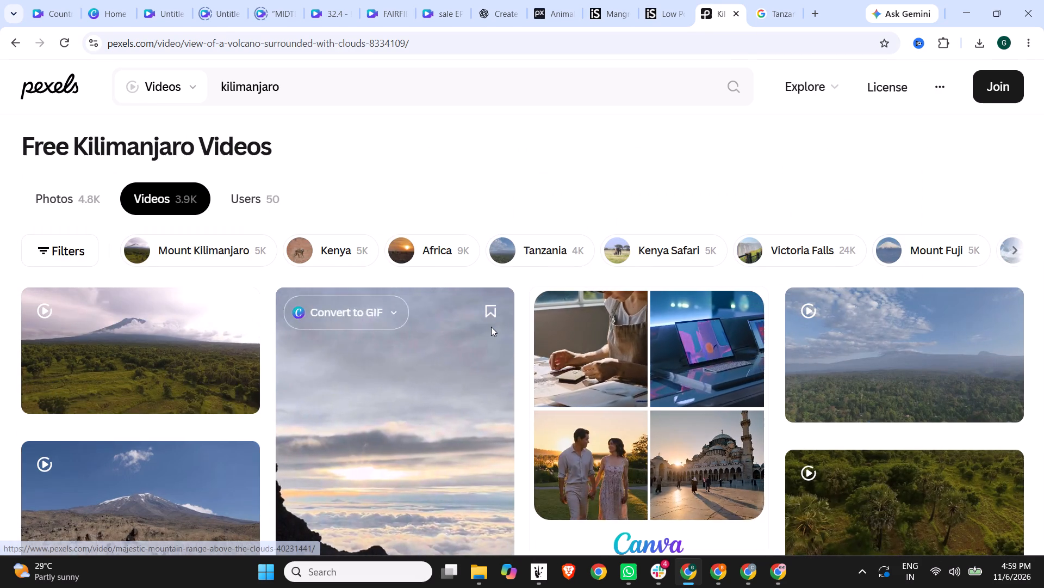
scroll(601, 328, down, 2)
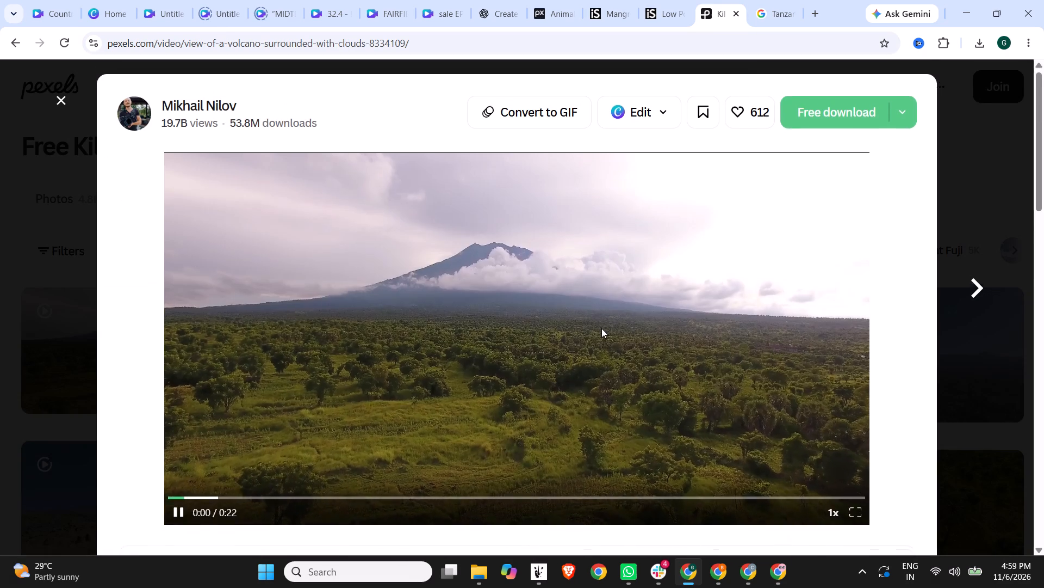
scroll(601, 328, down, 3)
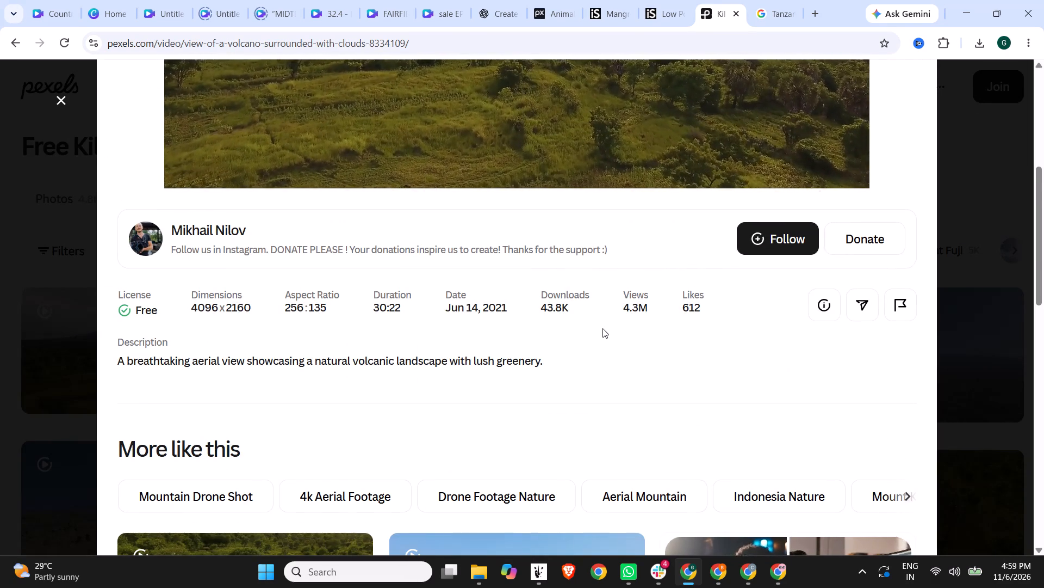
scroll(602, 328, down, 5)
scroll(529, 373, down, 4)
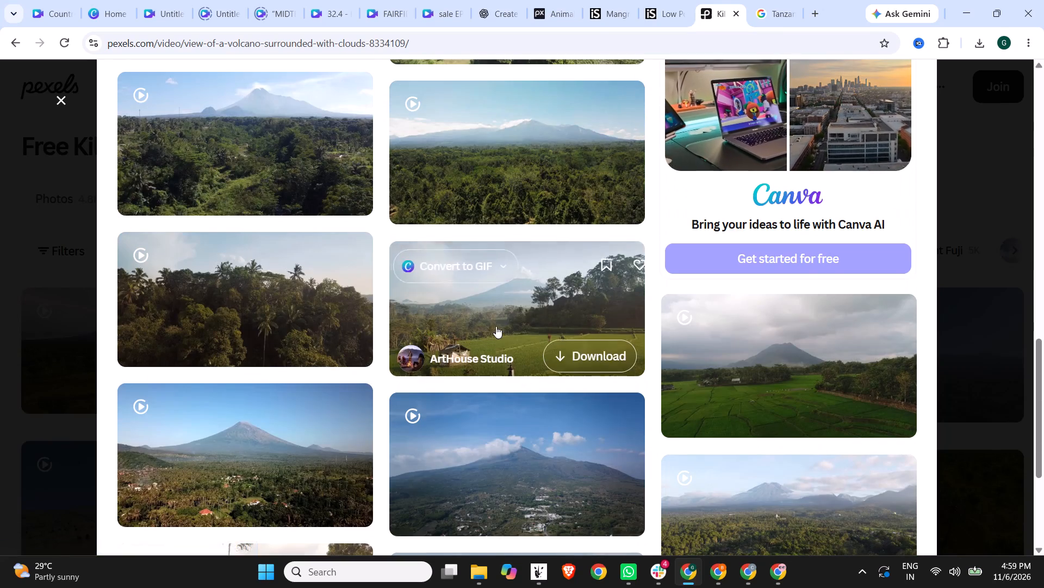
click(863, 299)
click(974, 280)
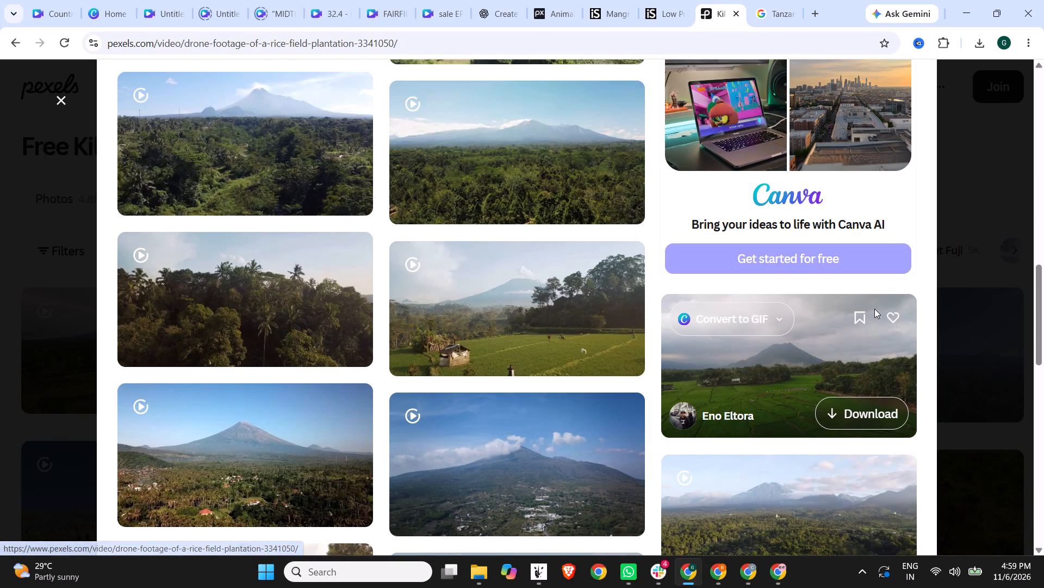
Look further through the kilimanjaro results, check the description of the clip of trekkers on sunlit snow, and close its preview.
scroll(674, 365, down, 3)
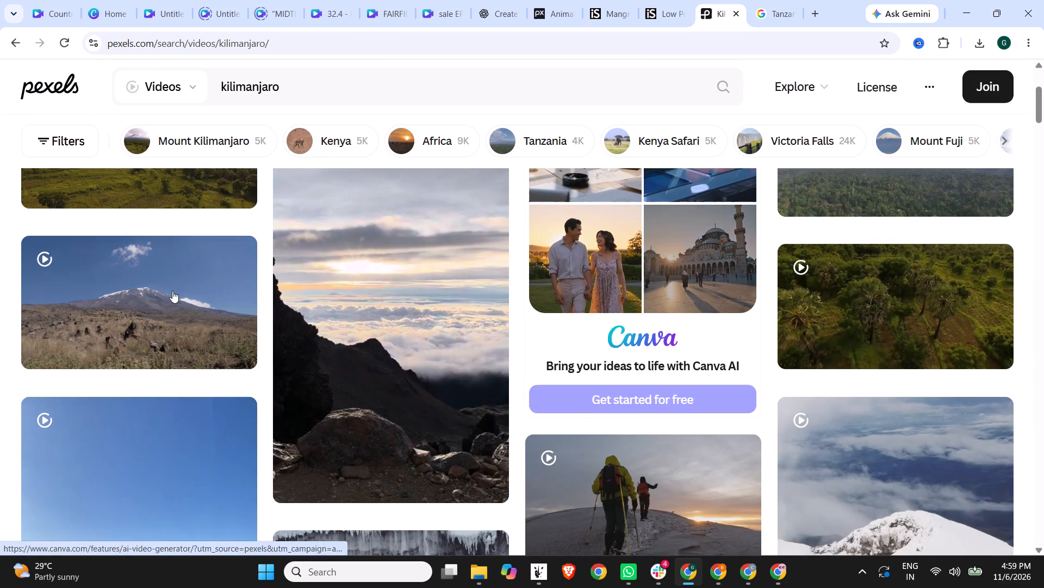
scroll(167, 287, down, 5)
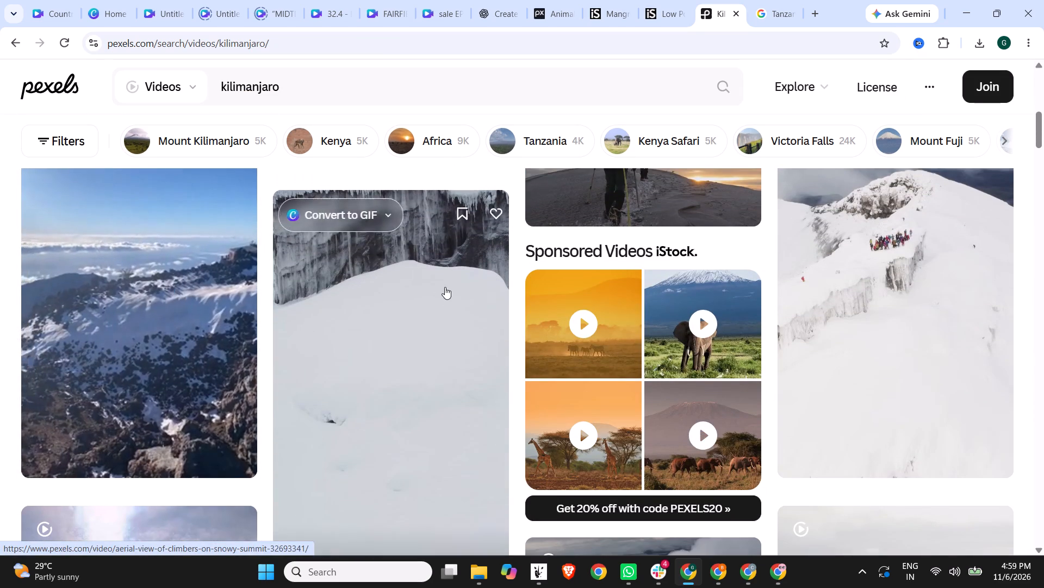
scroll(445, 287, down, 8)
scroll(607, 265, down, 4)
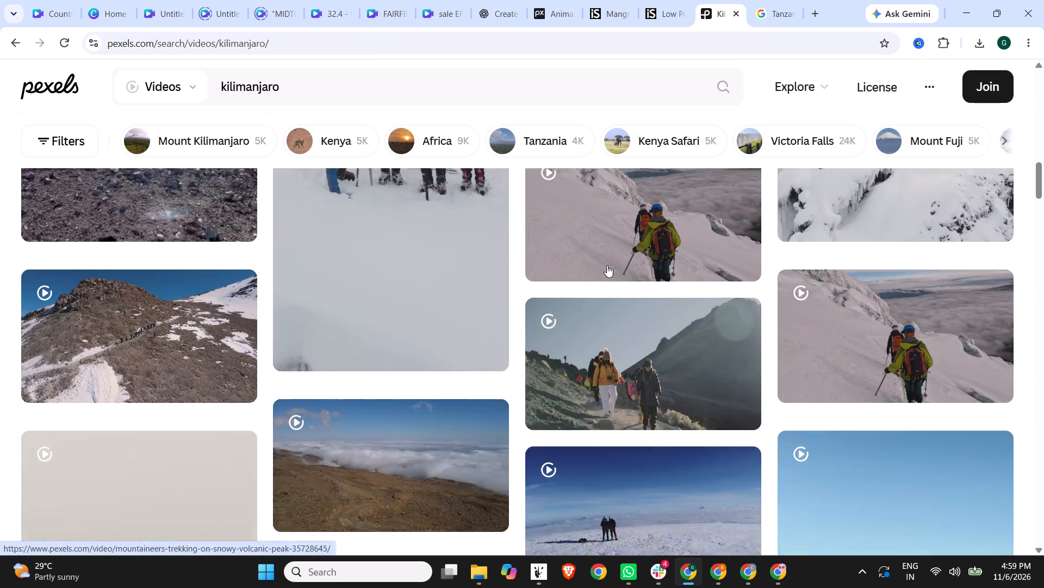
scroll(442, 318, down, 4)
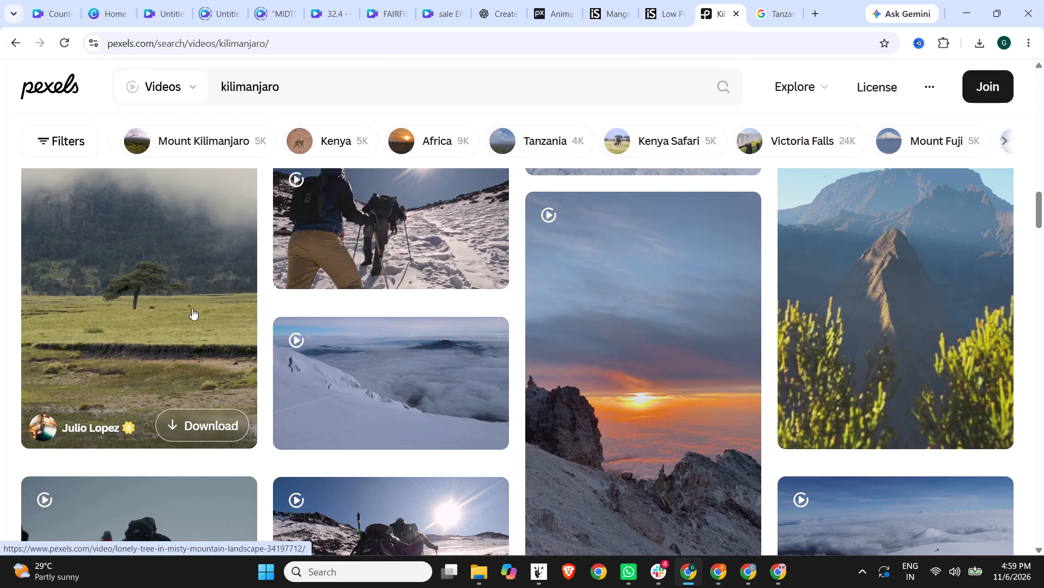
scroll(547, 310, down, 5)
scroll(495, 329, down, 5)
scroll(494, 330, up, 3)
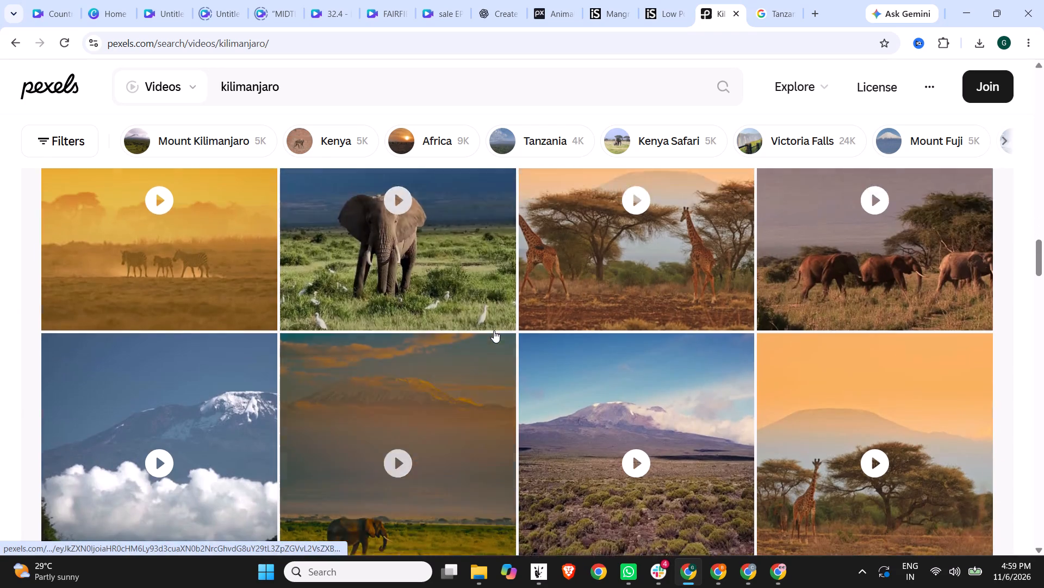
scroll(263, 341, down, 11)
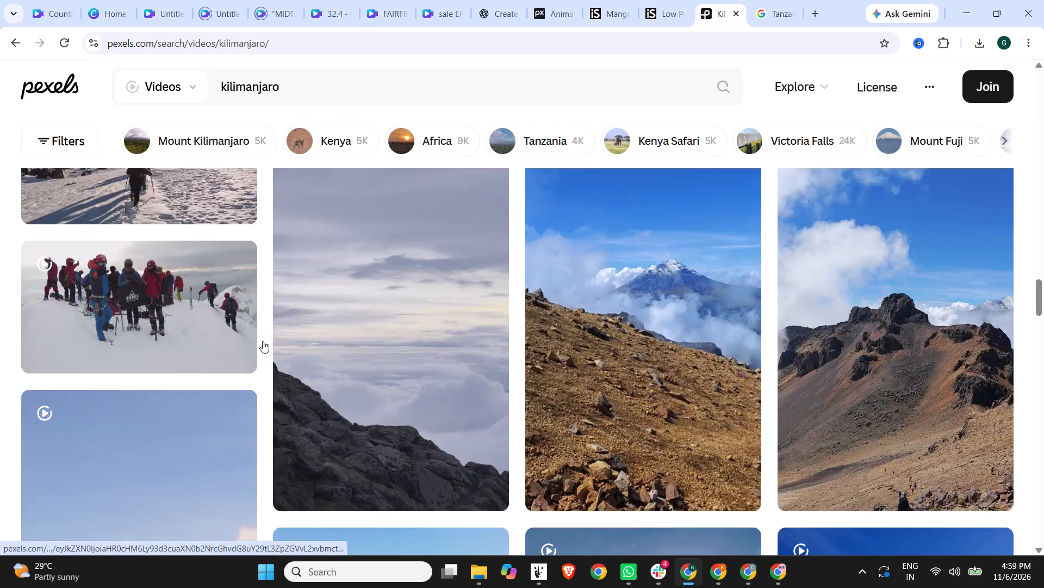
scroll(262, 341, up, 3)
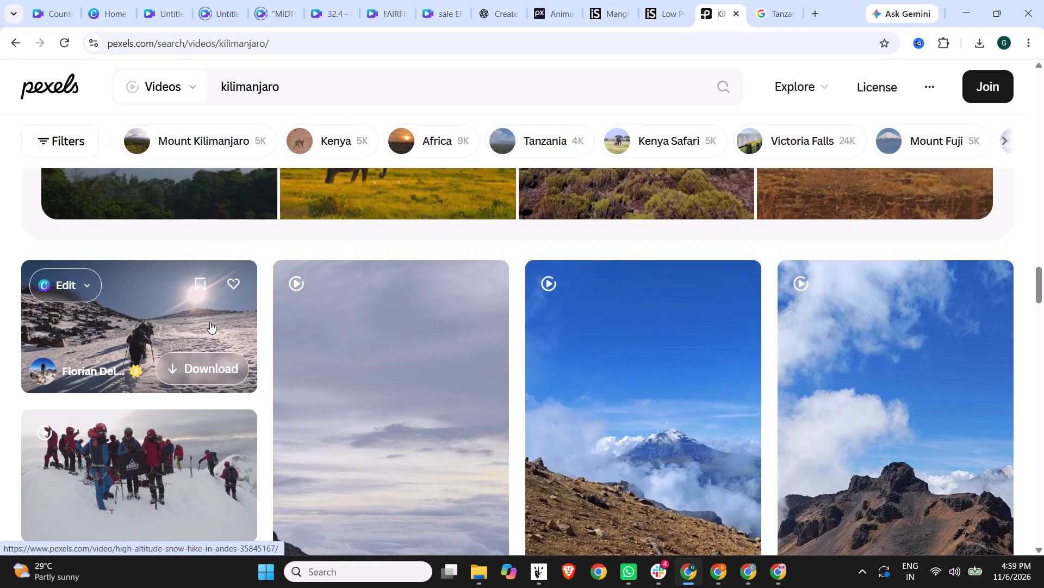
click(210, 322)
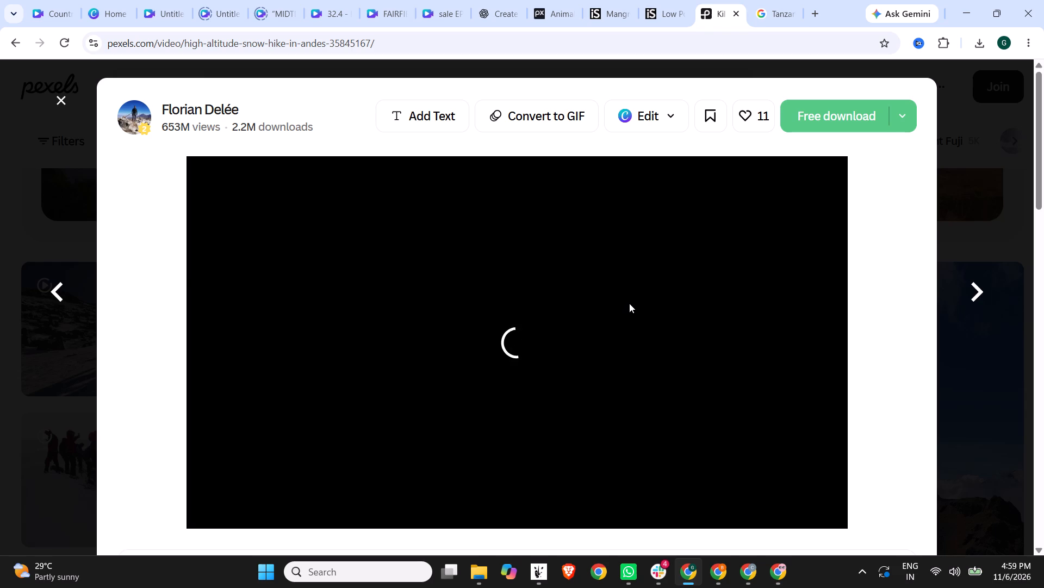
scroll(736, 290, down, 4)
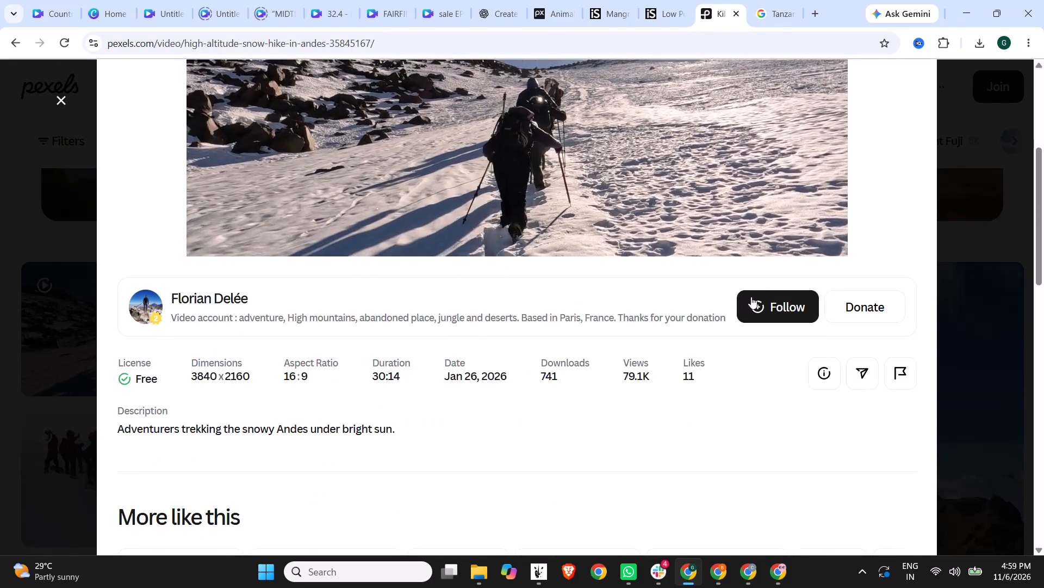
click(952, 316)
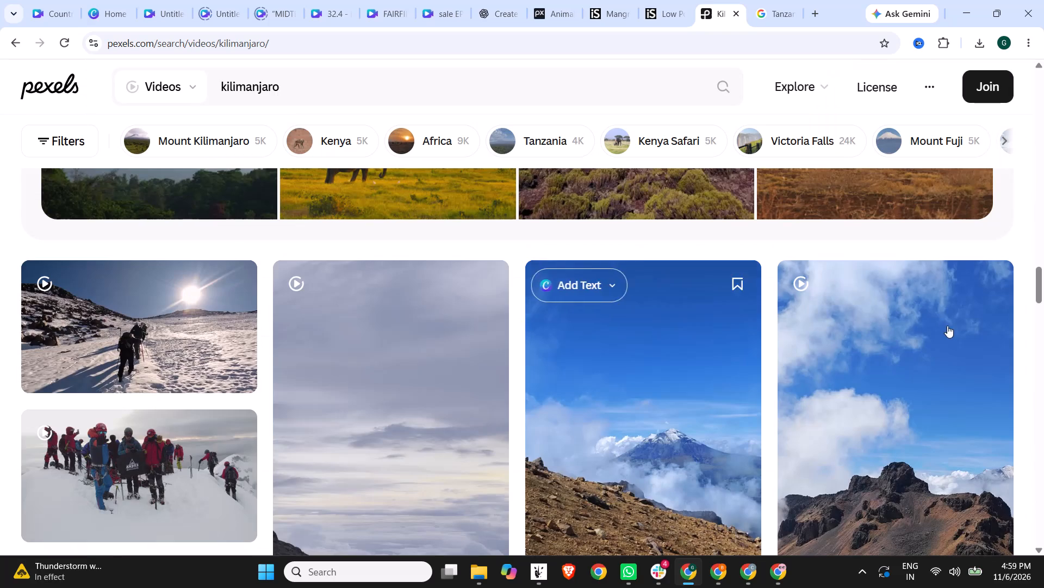
Preview the aerial clip of lush green fields with a mountain backdrop, check its description, and return to the results.
scroll(897, 345, down, 5)
scroll(707, 351, down, 2)
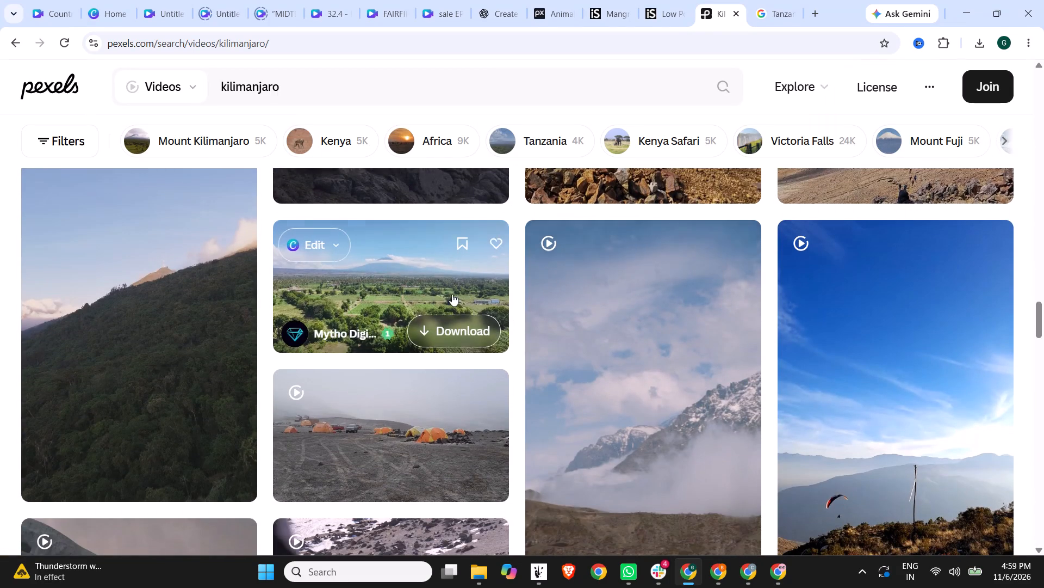
click(440, 288)
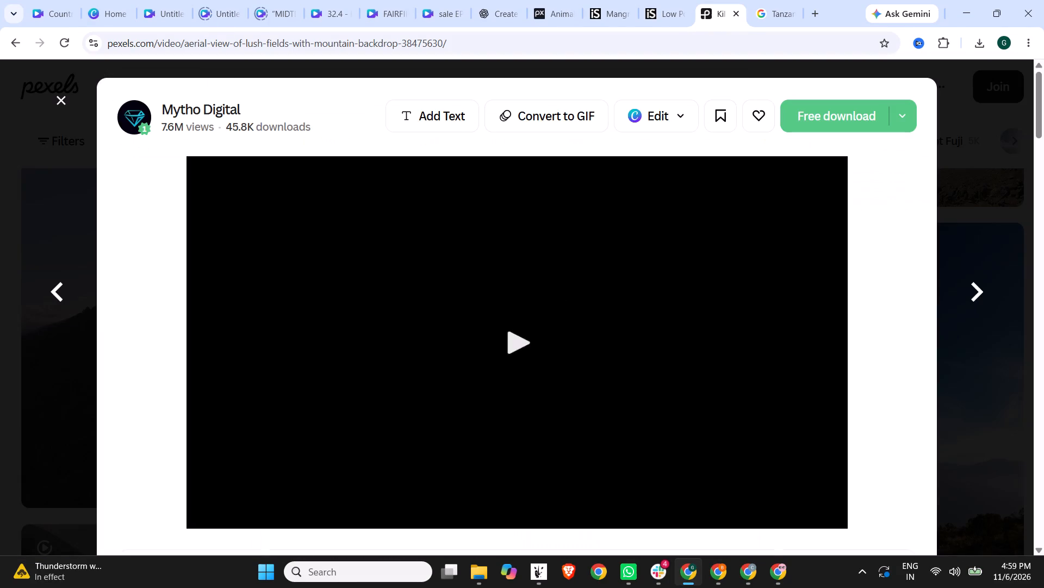
scroll(568, 300, down, 3)
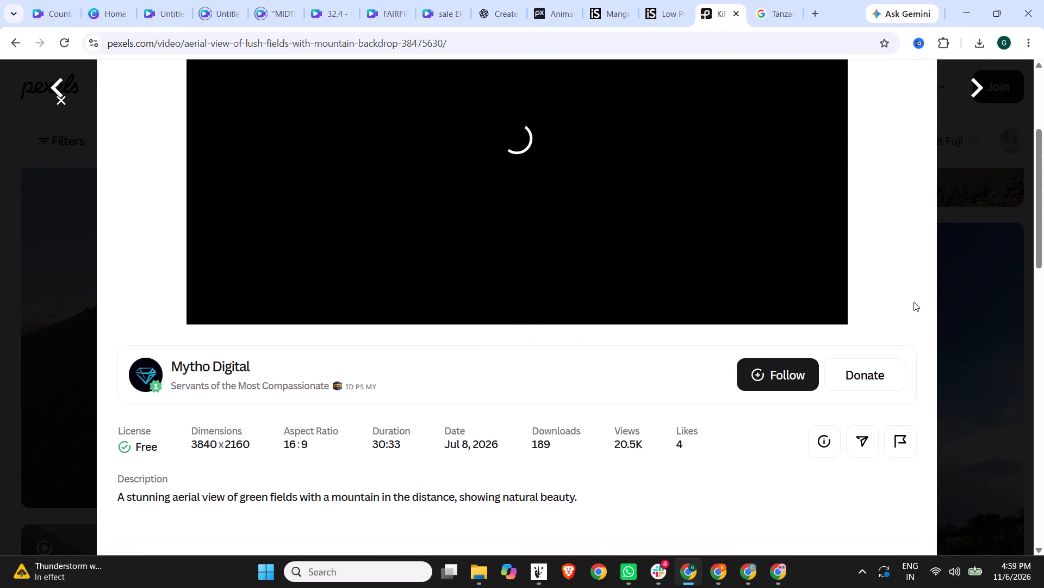
click(971, 298)
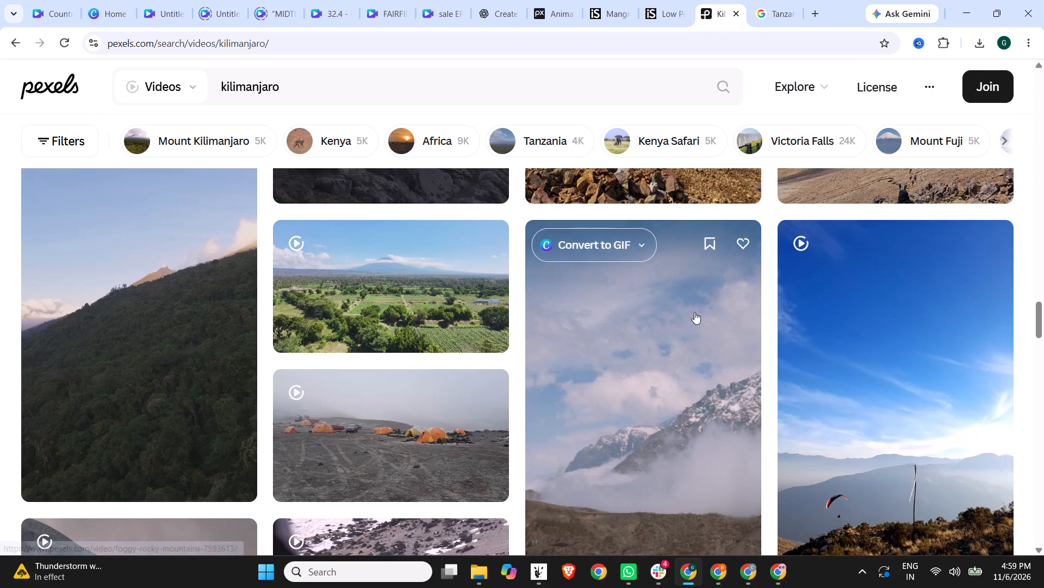
Look through the remaining kilimanjaro results and switch to the related Mount Kilimanjaro video search.
scroll(725, 331, down, 4)
scroll(401, 320, down, 2)
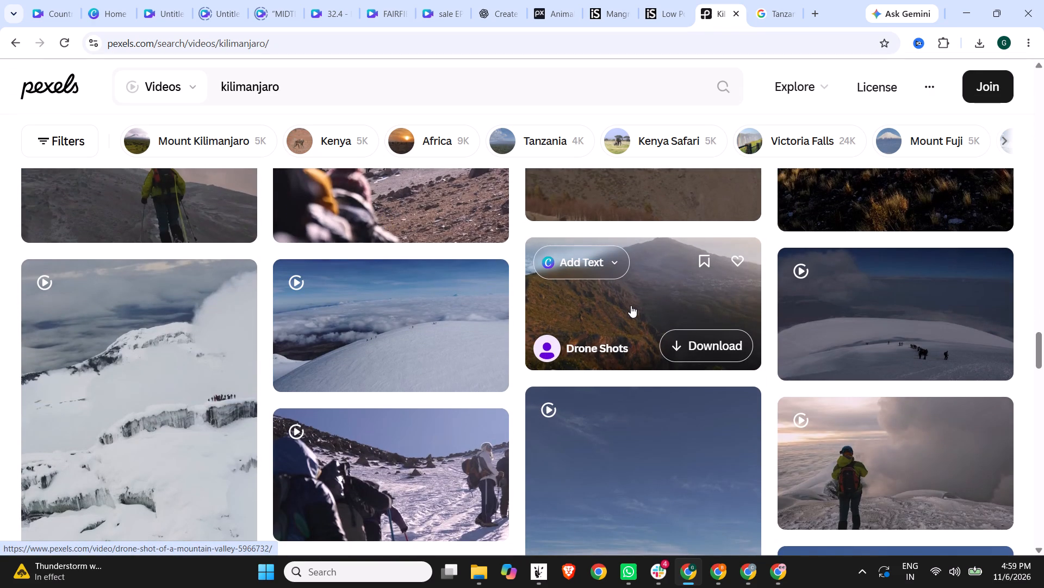
scroll(631, 305, down, 5)
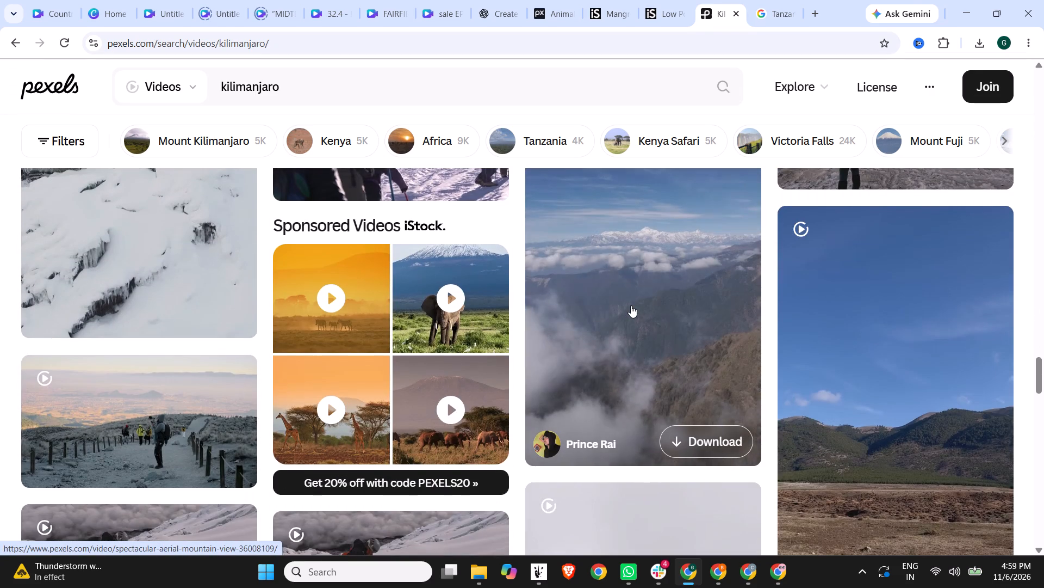
scroll(631, 305, down, 8)
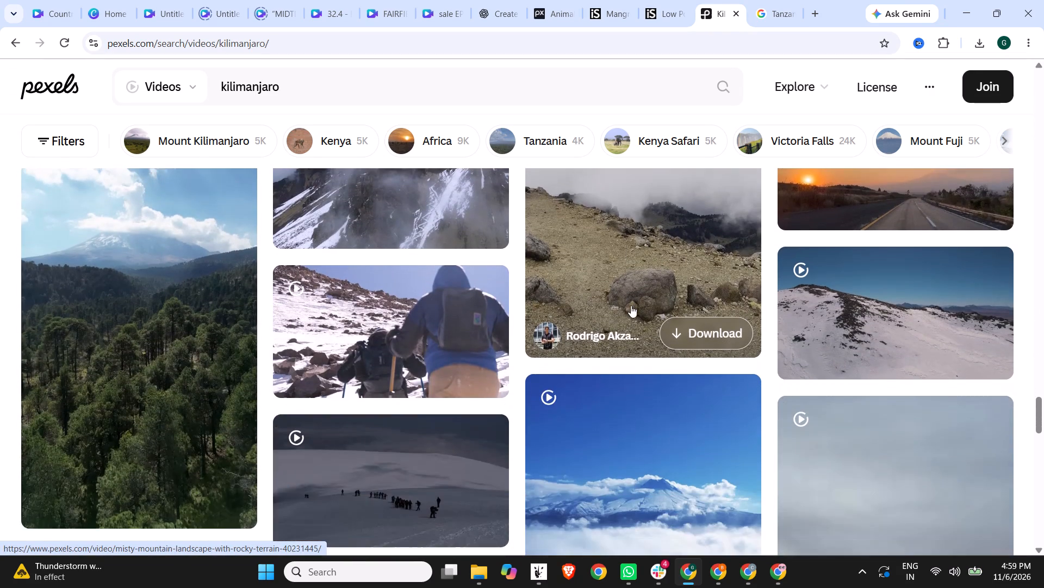
click(217, 150)
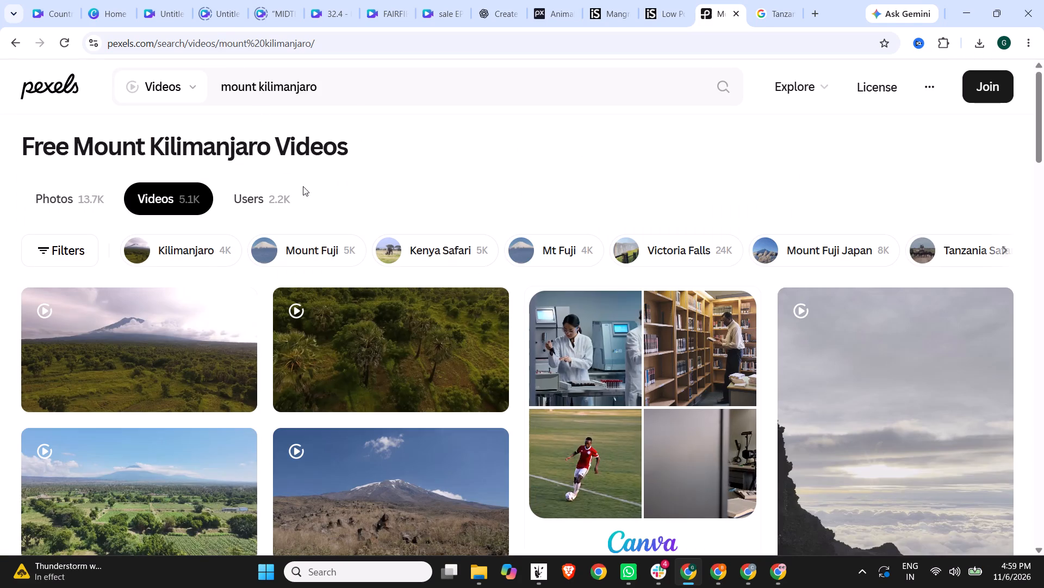
Look through the Mount Kilimanjaro video results on Pexels for footage that suits the video.
scroll(296, 339, down, 3)
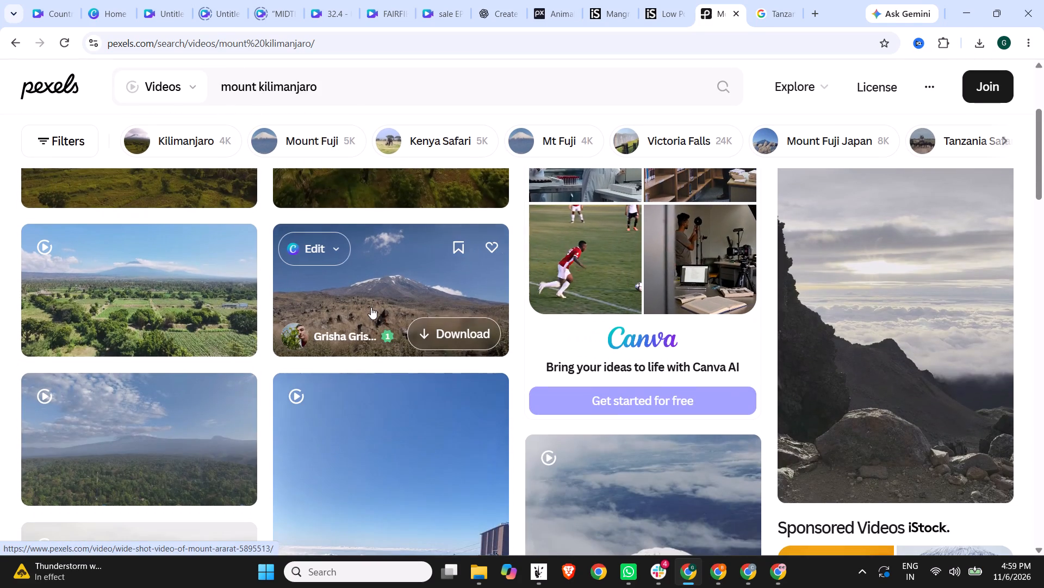
scroll(371, 306, down, 2)
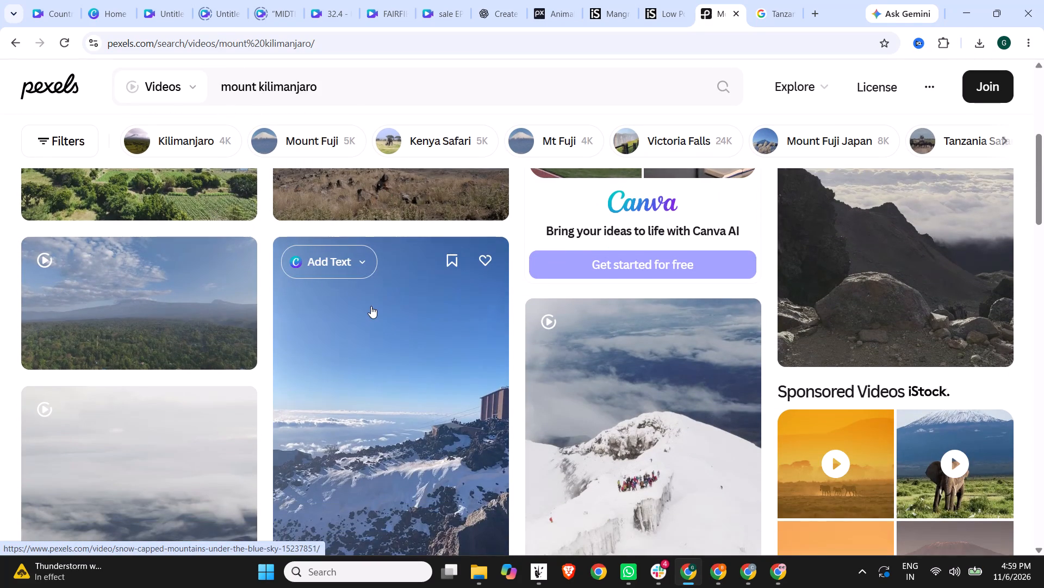
scroll(140, 310, down, 9)
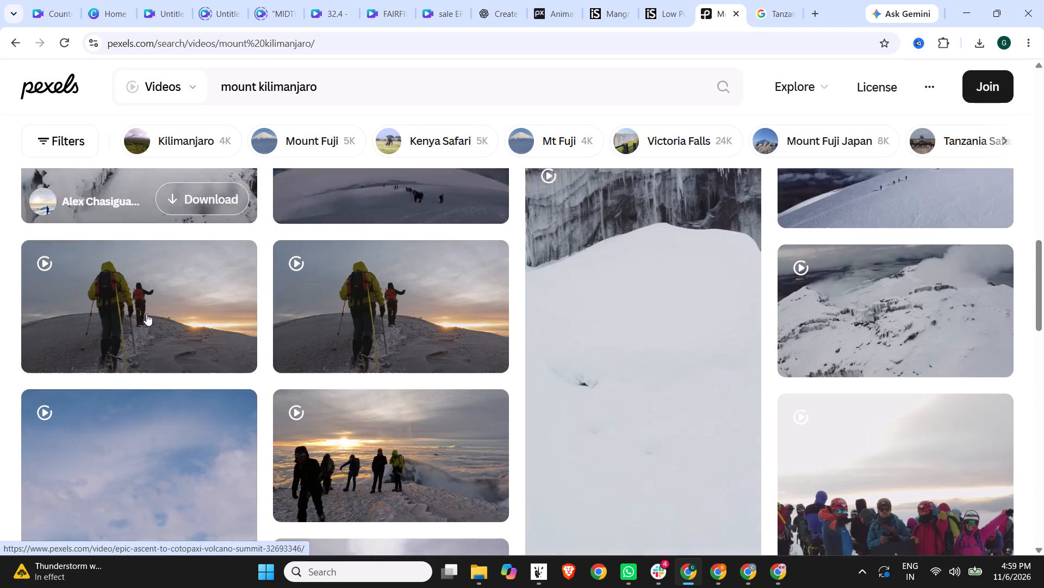
scroll(325, 331, down, 9)
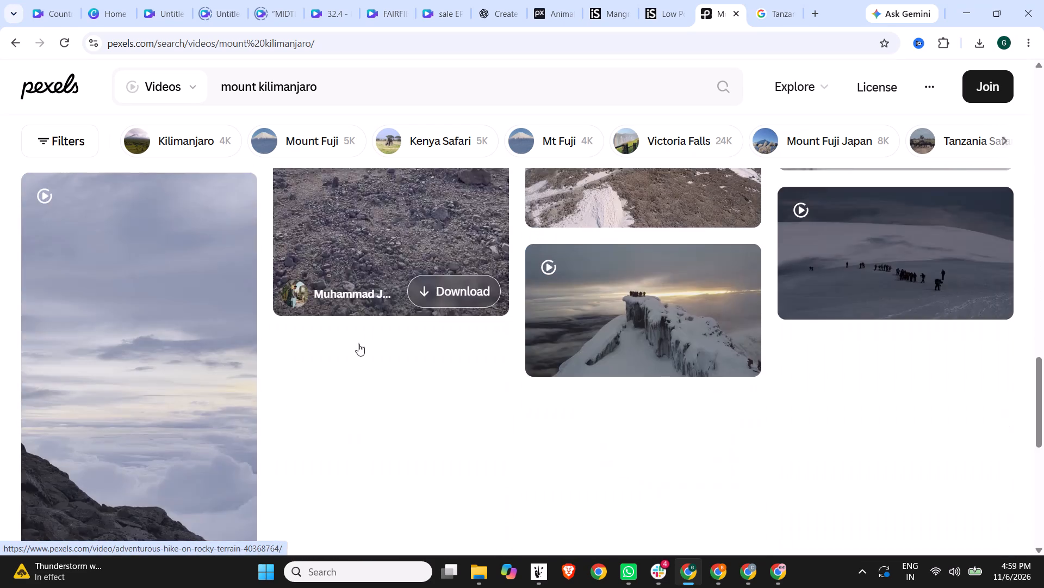
scroll(422, 342, down, 7)
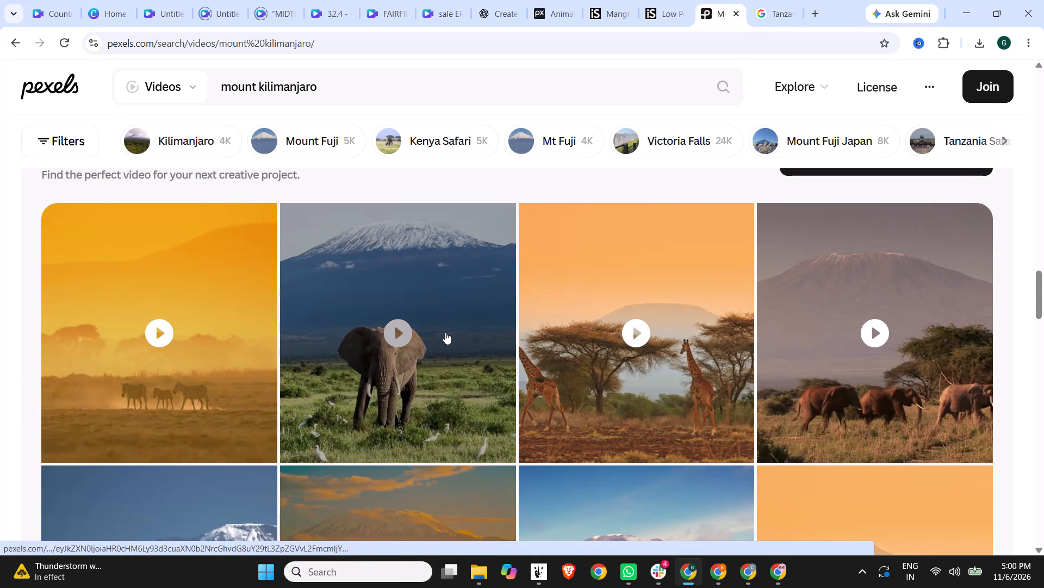
Search Google Images for kilimanjaro tanzania and copy The Africa Specialists photo of the mountain with an elephant.
click(769, 3)
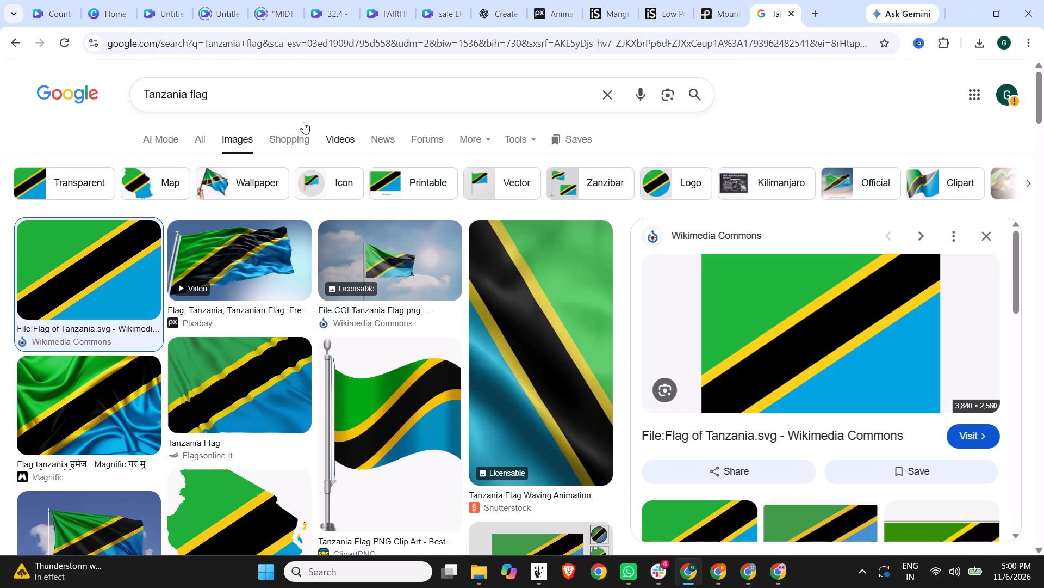
drag(278, 100, 8, 101)
text(Kiliman)
text(jaro)
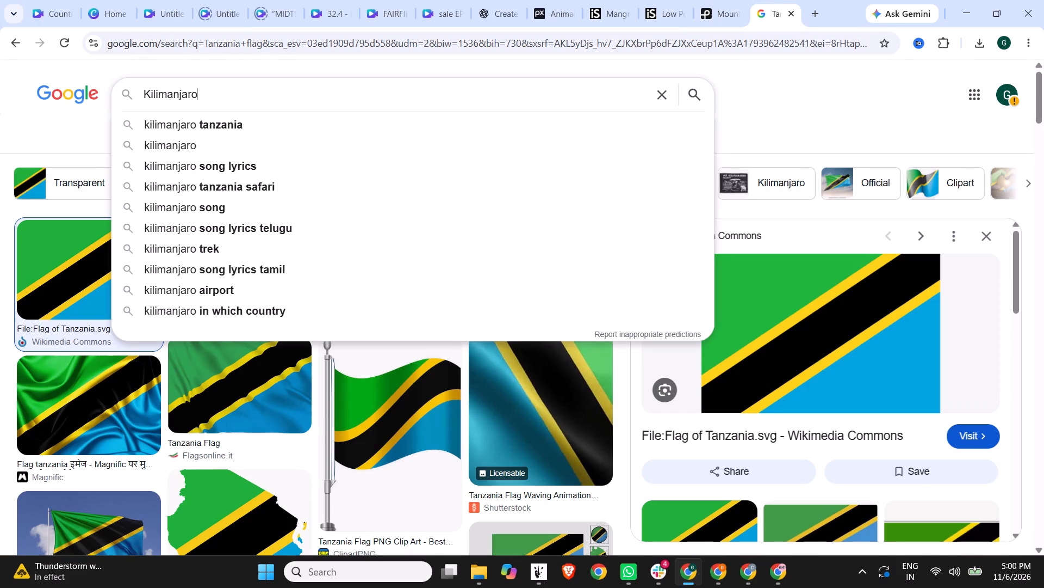
click(172, 118)
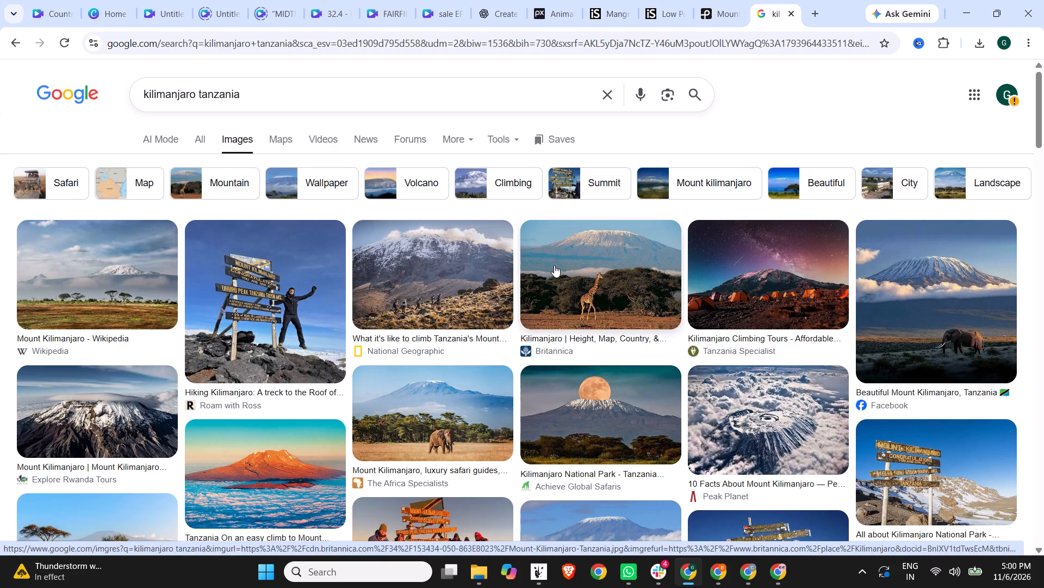
click(416, 417)
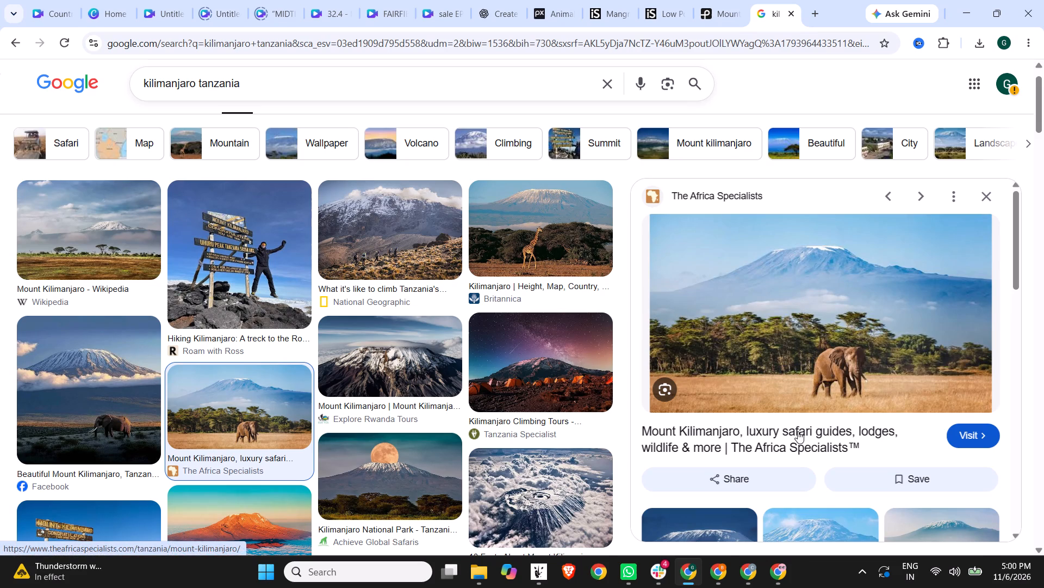
right_click(793, 329)
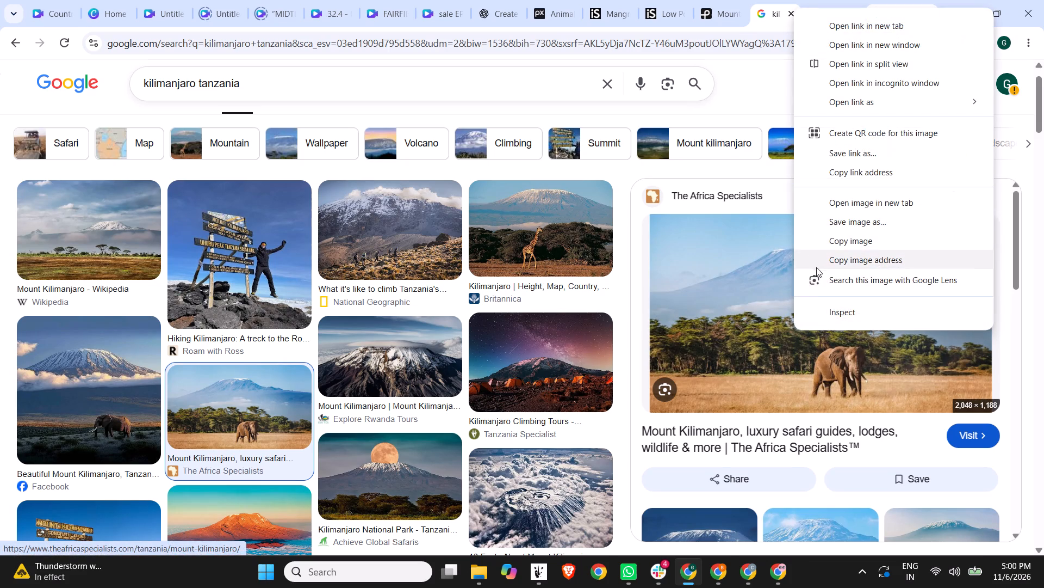
click(829, 246)
Switch to the untitled Canva video design with the cave footage and delete the dark clip on the topmost timeline track.
click(164, 0)
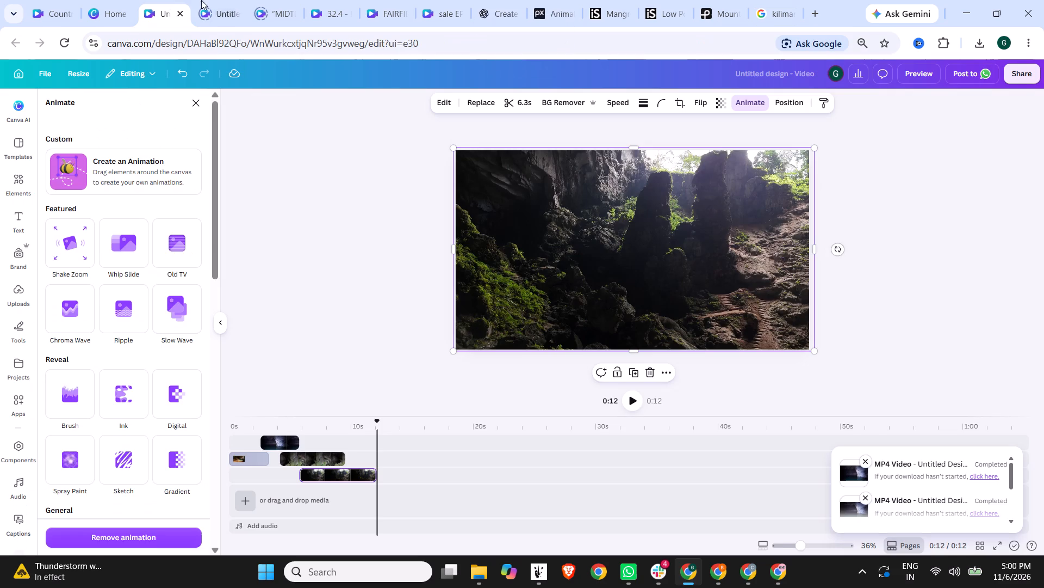
click(217, 0)
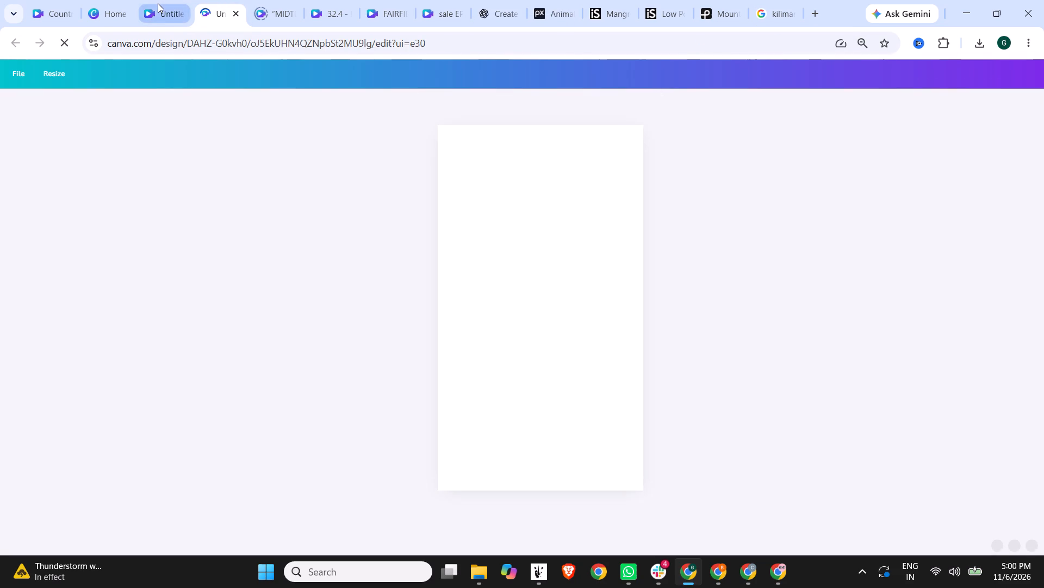
click(150, 1)
click(279, 436)
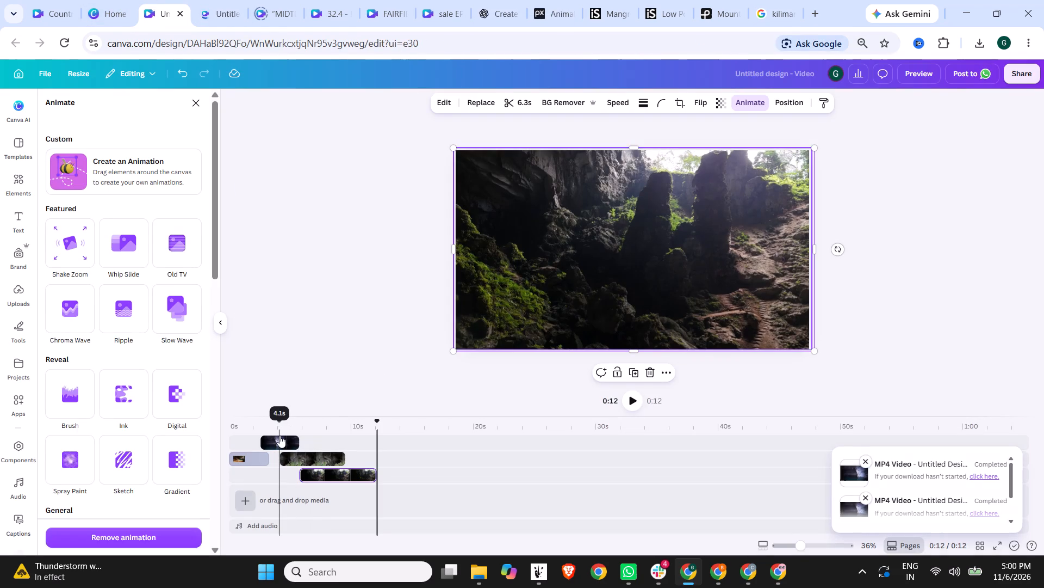
key(Delete)
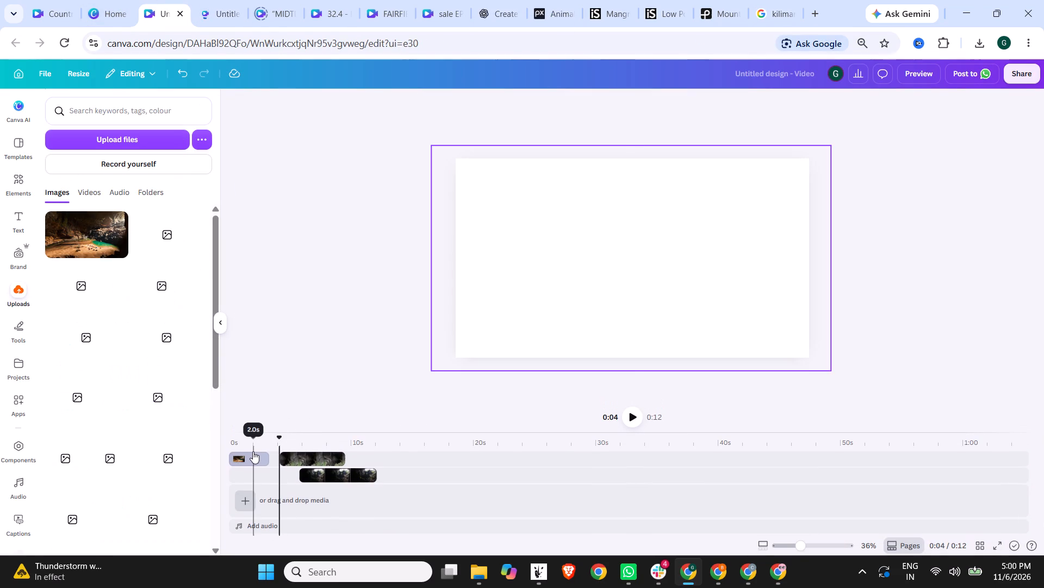
Paste the copied Kilimanjaro photo, trim it to 3.2 s, and place it at 0 s on the track below the cave image.
click(253, 451)
key(ctrl+v)
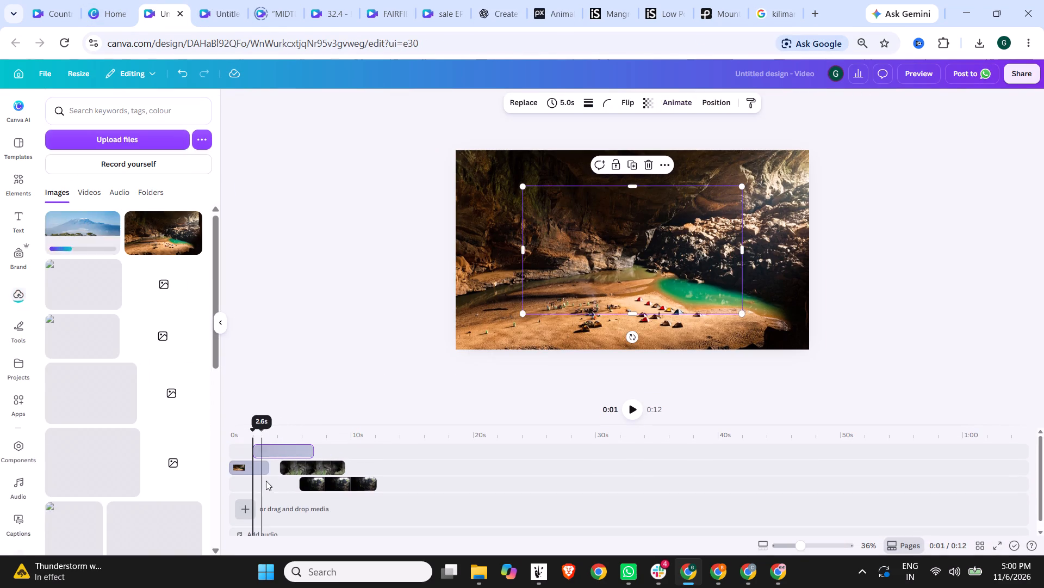
drag(274, 442, 249, 442)
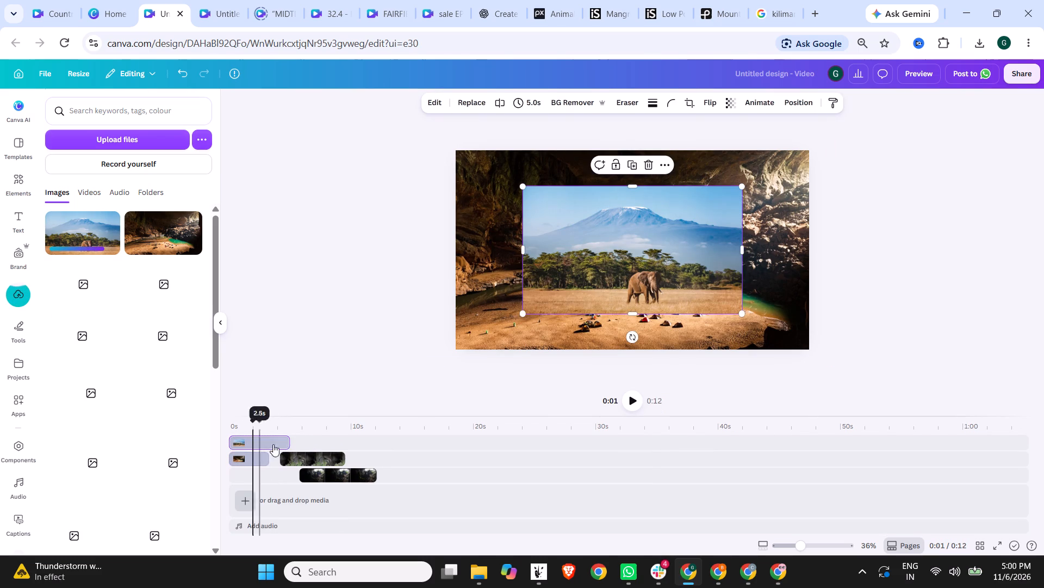
drag(287, 442, 266, 442)
drag(240, 441, 241, 476)
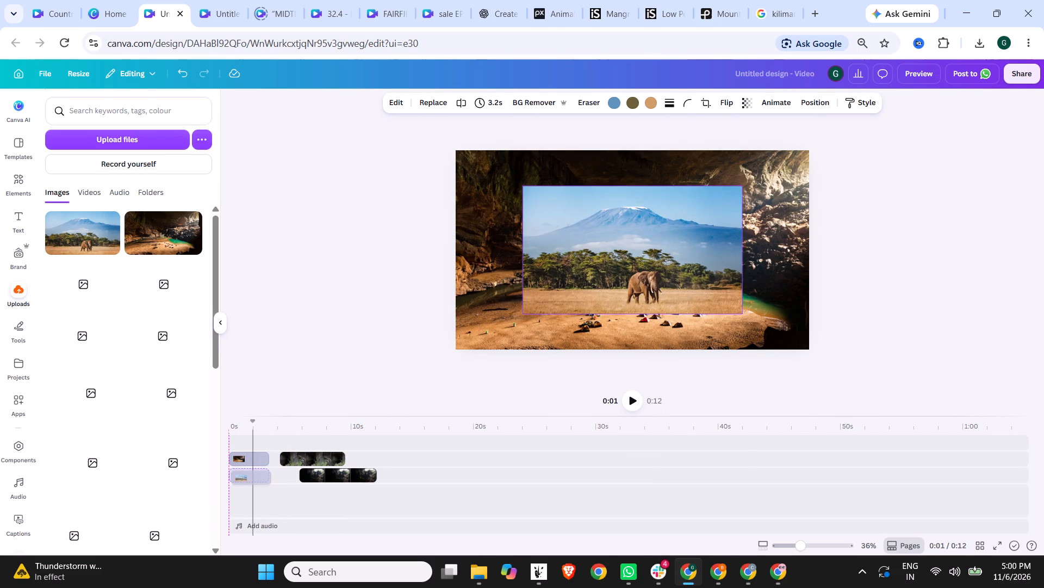
drag(241, 476, 241, 474)
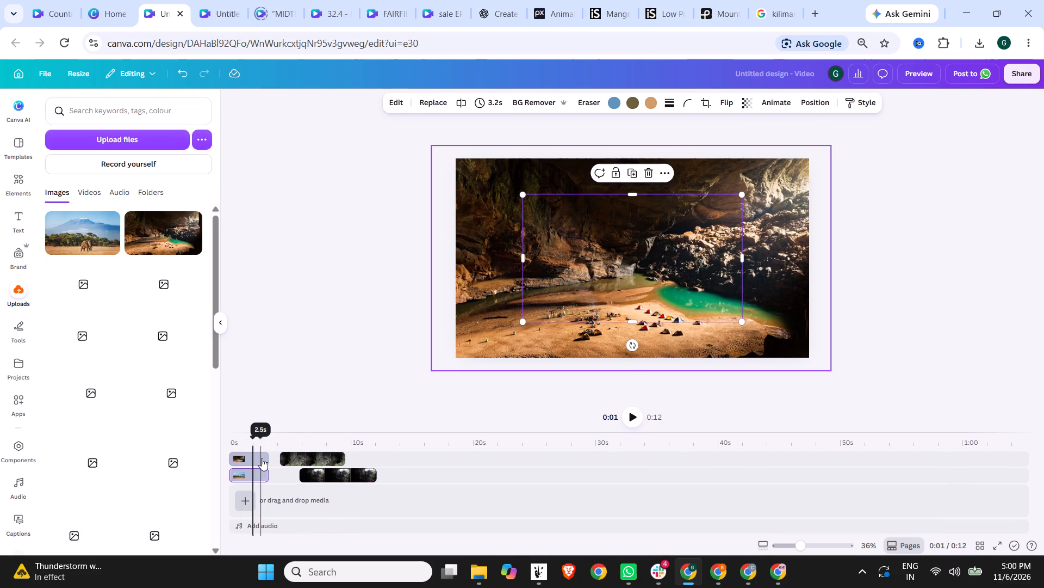
Delete the cave image at the start of the timeline.
click(262, 458)
key(Delete)
Align the Kilimanjaro photo with the canvas's top-left corner and enlarge it from opposite corners until it extends past the page edges.
click(688, 261)
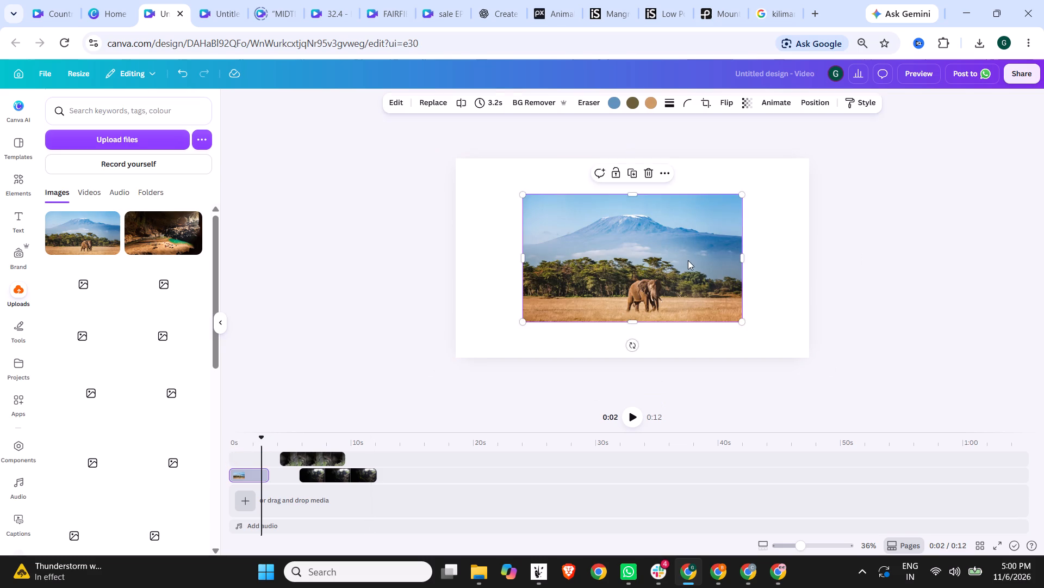
drag(695, 273, 625, 234)
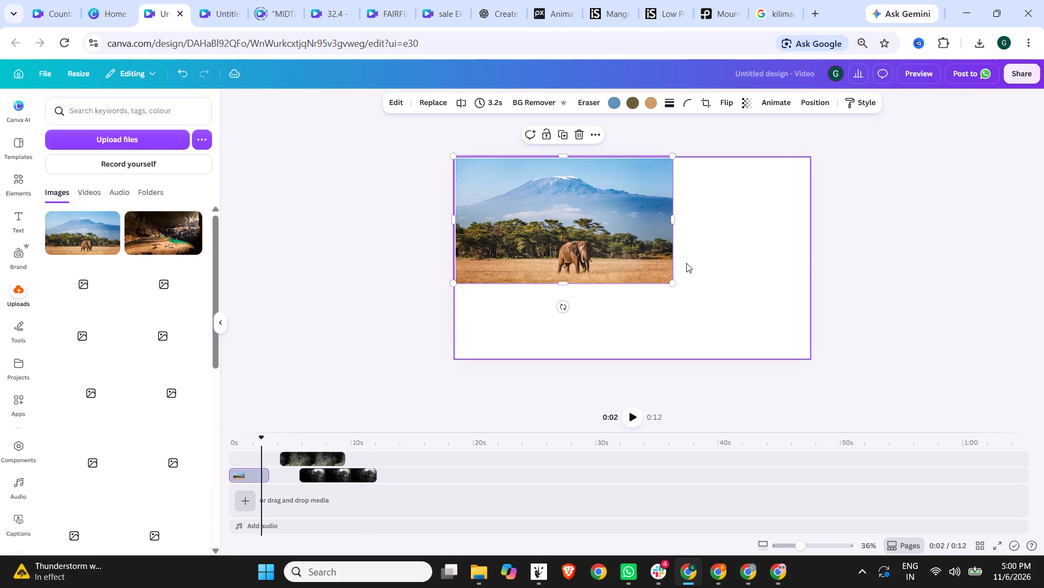
drag(674, 282, 821, 357)
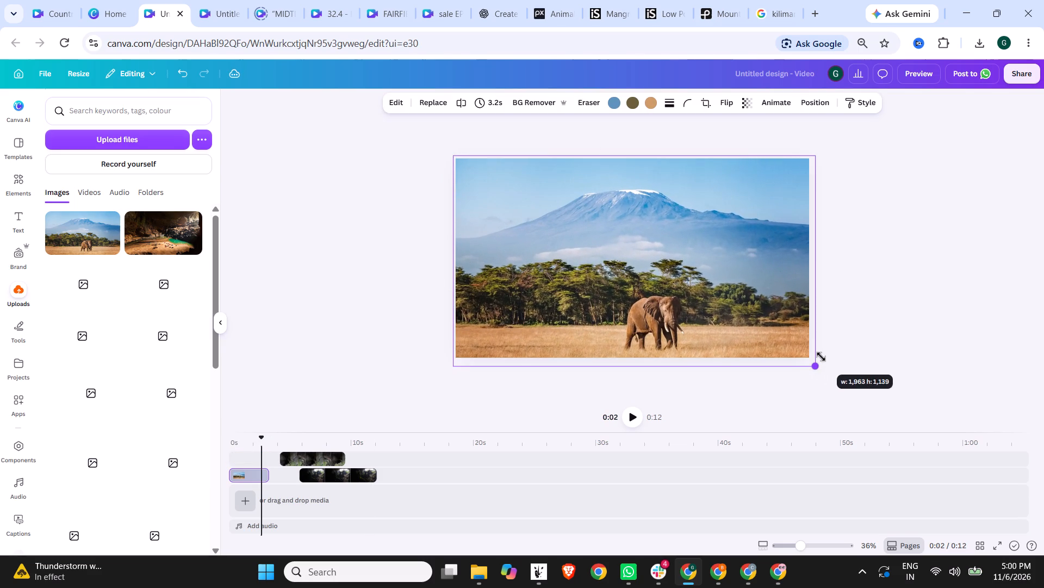
drag(821, 357, 824, 355)
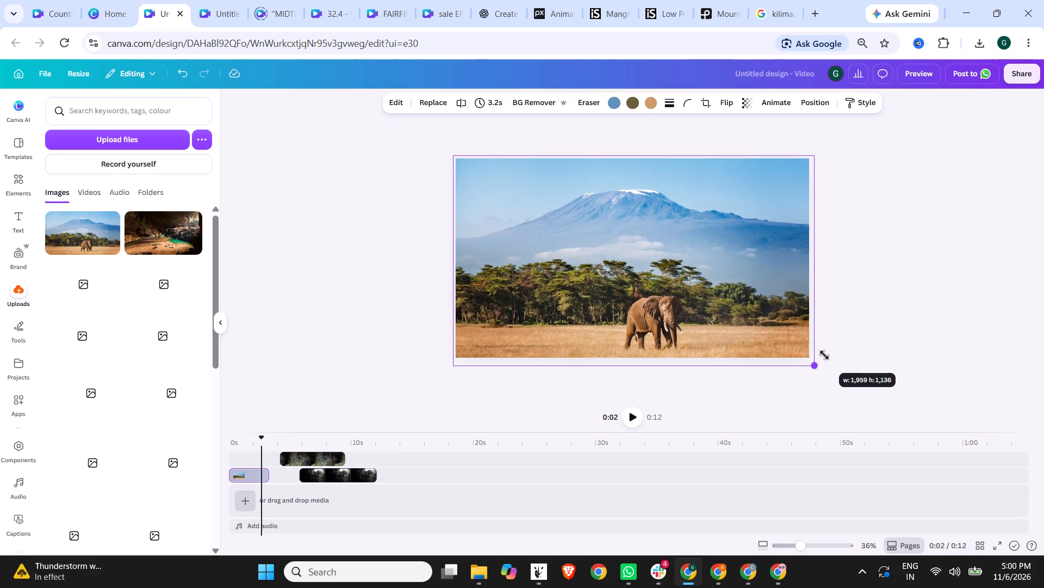
drag(824, 355, 835, 362)
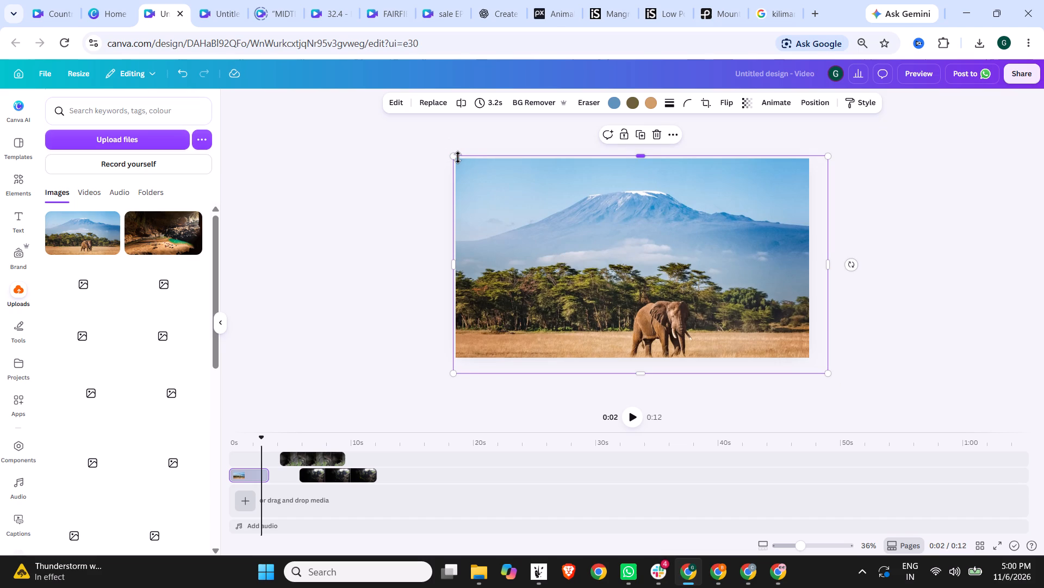
drag(458, 157, 448, 156)
drag(455, 155, 433, 149)
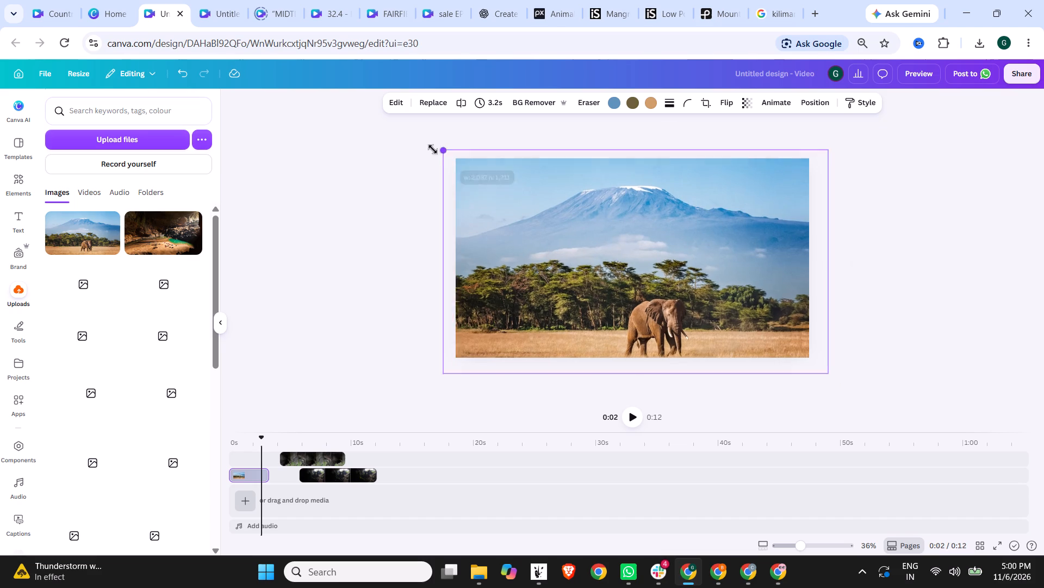
drag(433, 149, 407, 138)
click(361, 192)
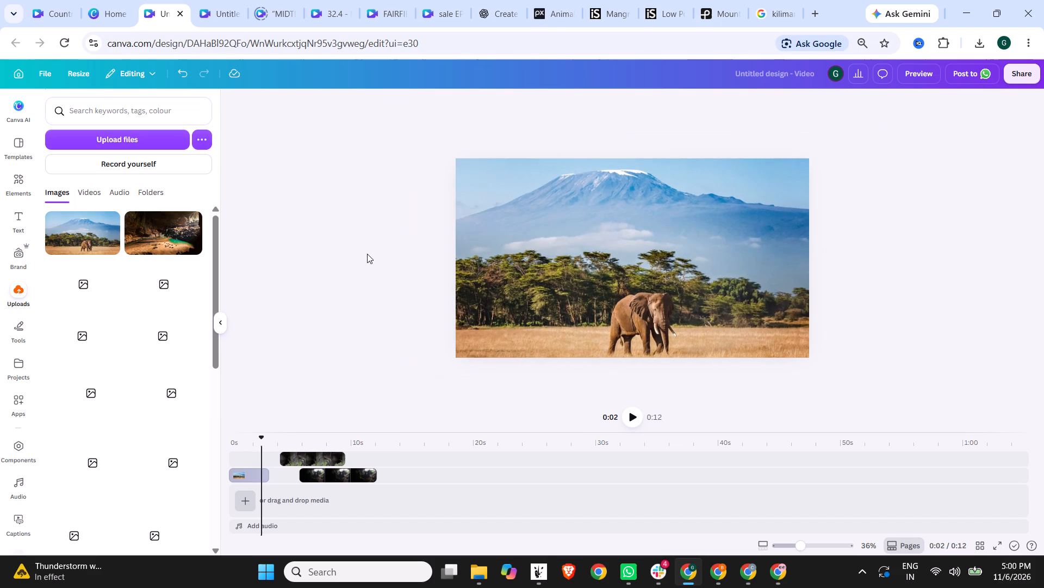
Scale the Kilimanjaro photo down slightly and center it horizontally so it still fills the whole canvas.
click(718, 274)
drag(717, 250, 717, 261)
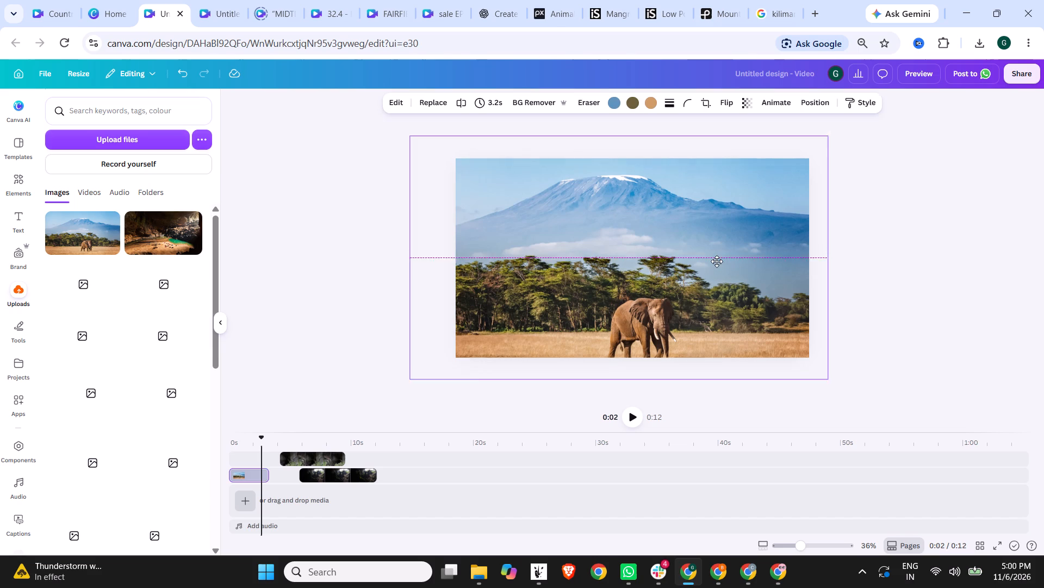
drag(717, 261, 717, 264)
drag(723, 269, 720, 252)
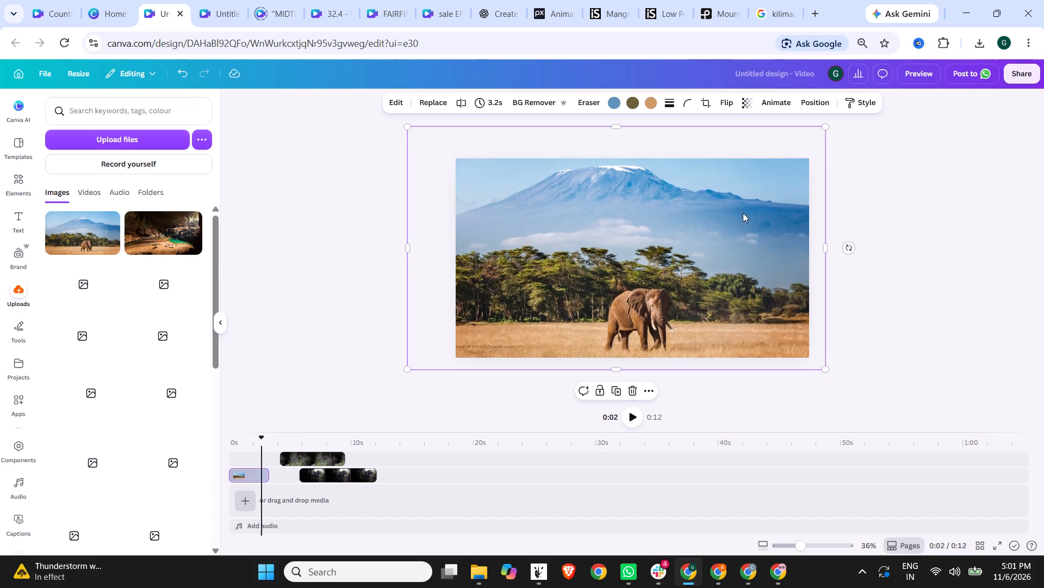
drag(825, 128, 818, 148)
drag(733, 203, 755, 204)
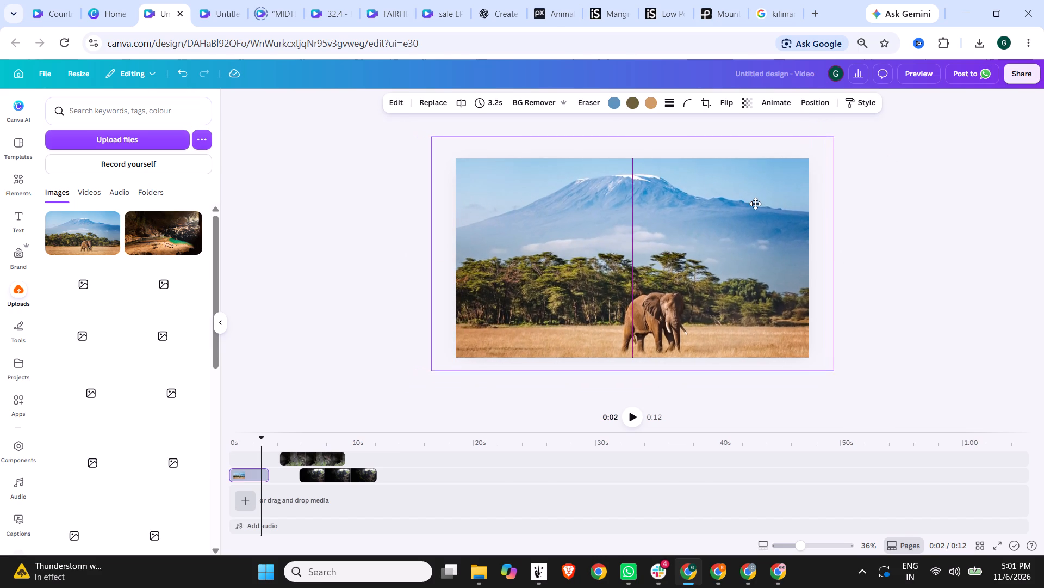
drag(755, 204, 755, 205)
click(888, 212)
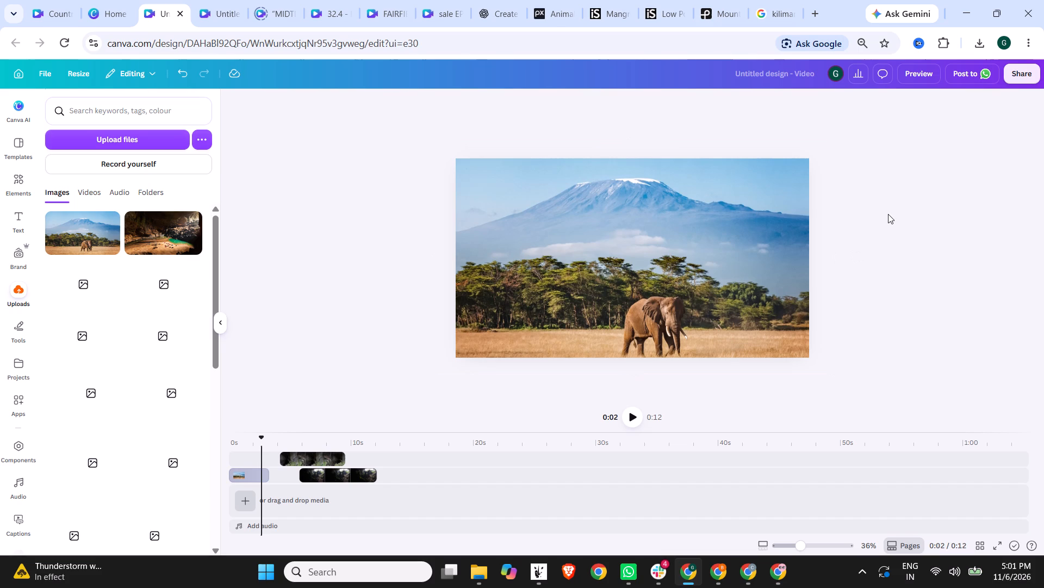
Return to the Google Images results and search for kilimanjaro tanzania royalty free video.
click(783, 0)
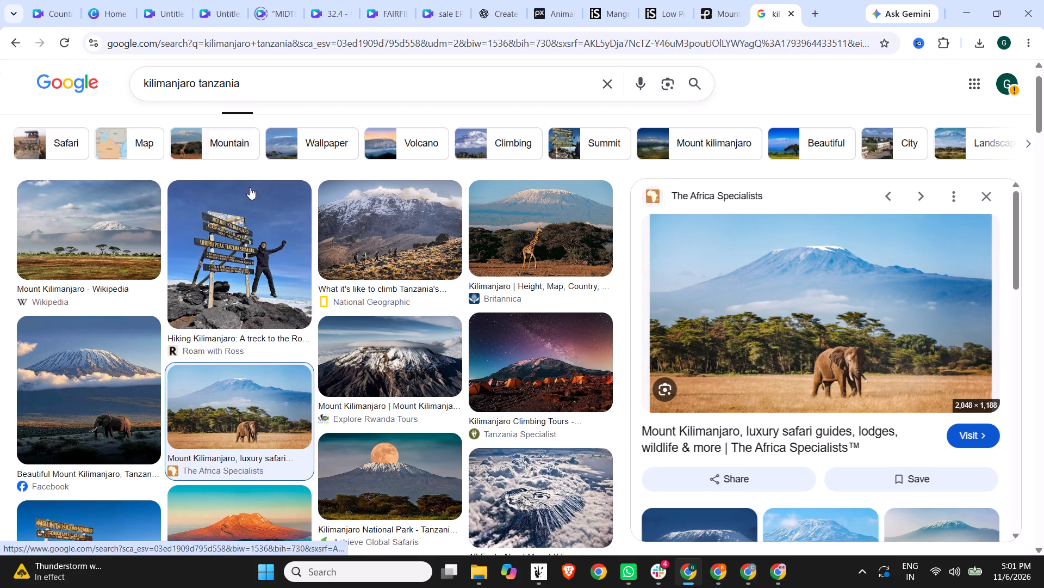
scroll(266, 241, down, 4)
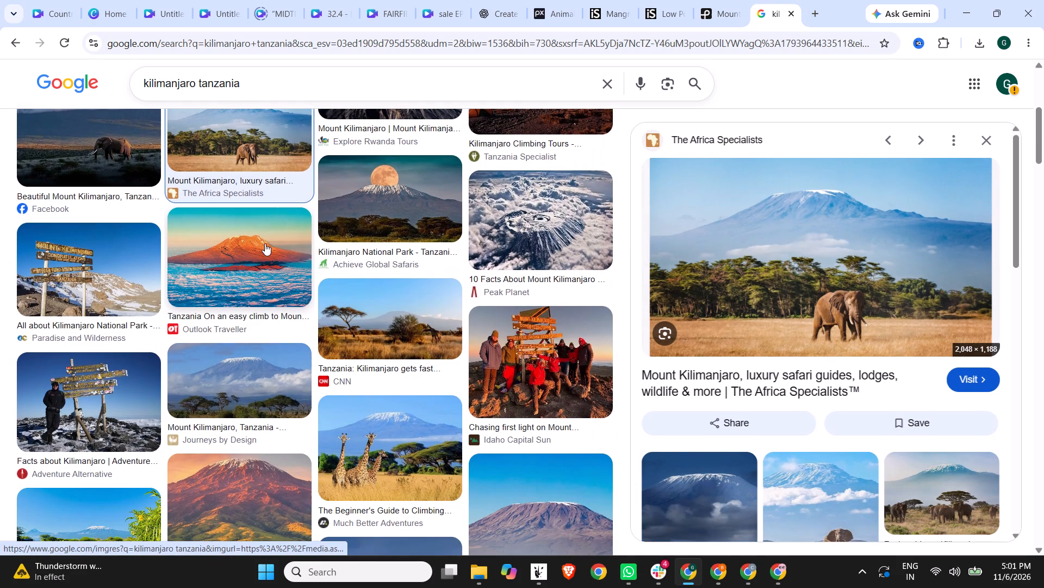
click(264, 77)
key(space)
text(royalty free video)
key(Return)
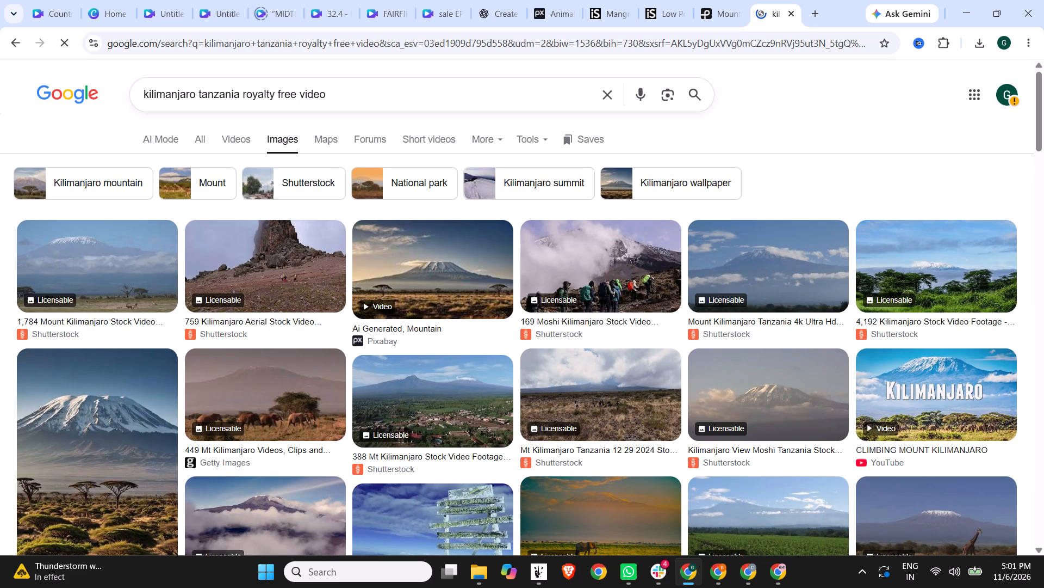
Open the Pixabay mountain, YouTube Climbing Mount Kilimanjaro and Adobe Stock night-camp video results in separate new tabs.
right_click(442, 297)
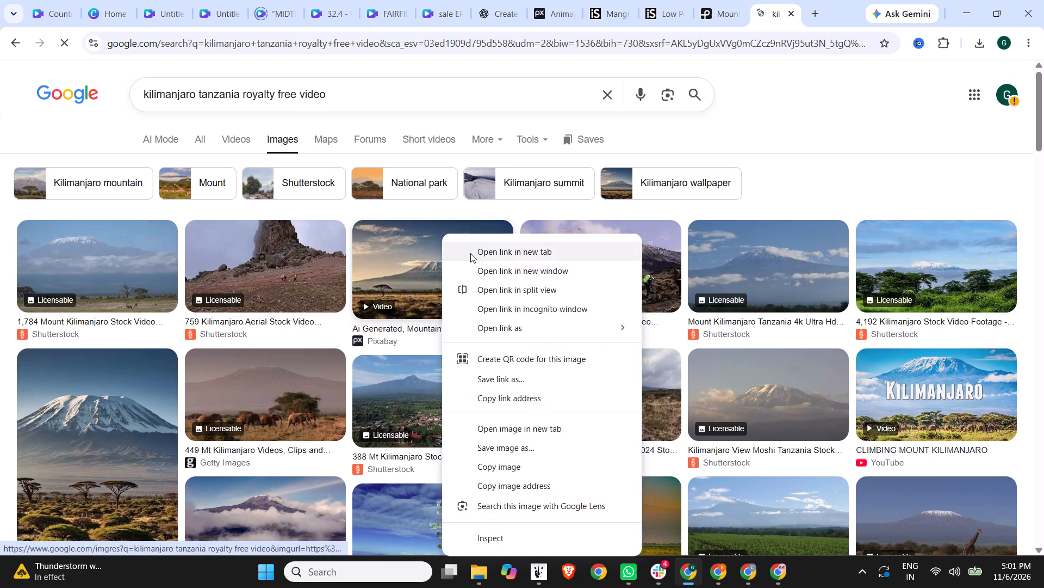
click(470, 253)
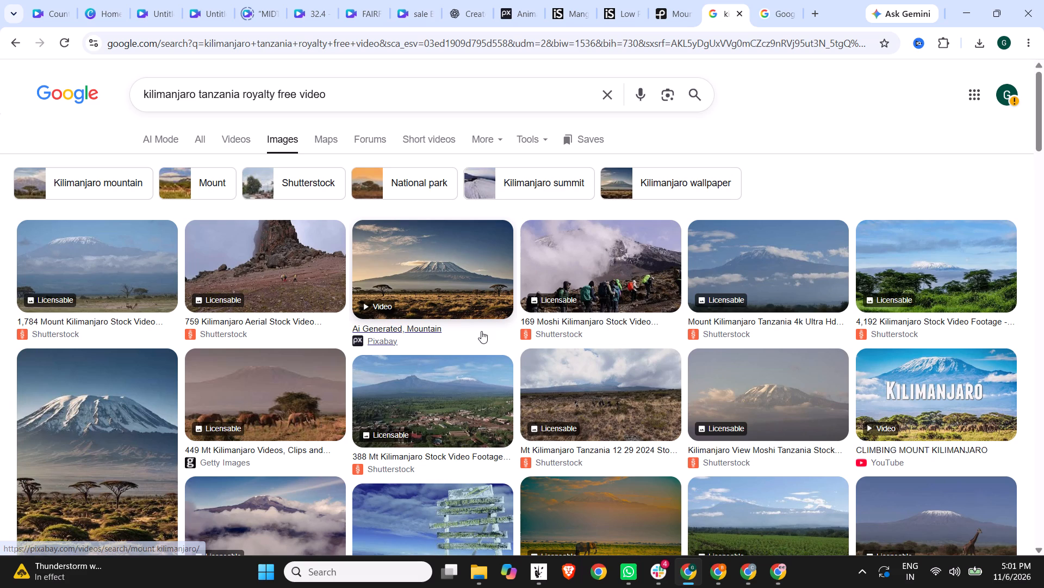
scroll(481, 331, down, 1)
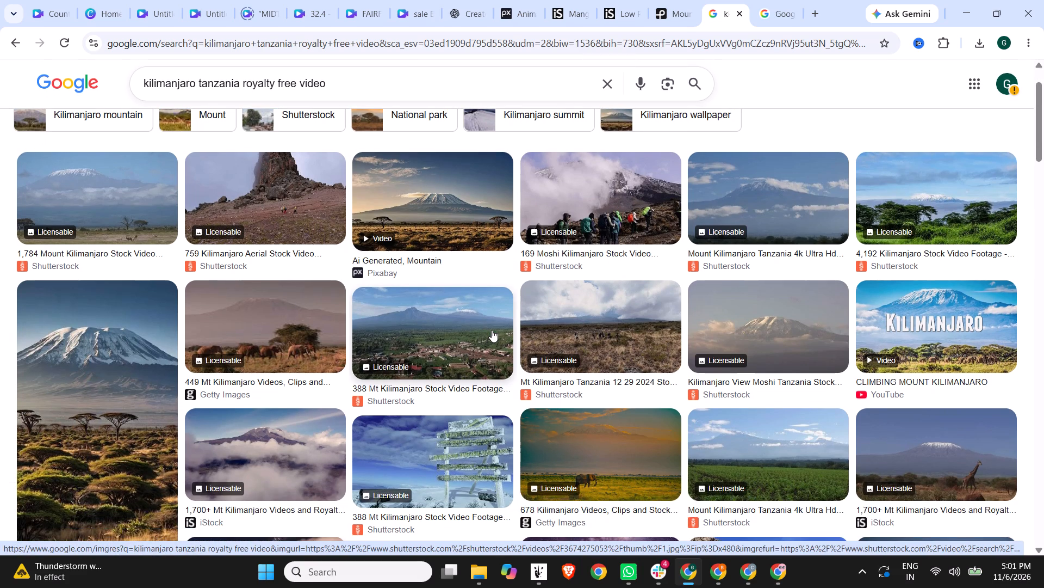
scroll(492, 330, down, 1)
right_click(962, 262)
click(923, 249)
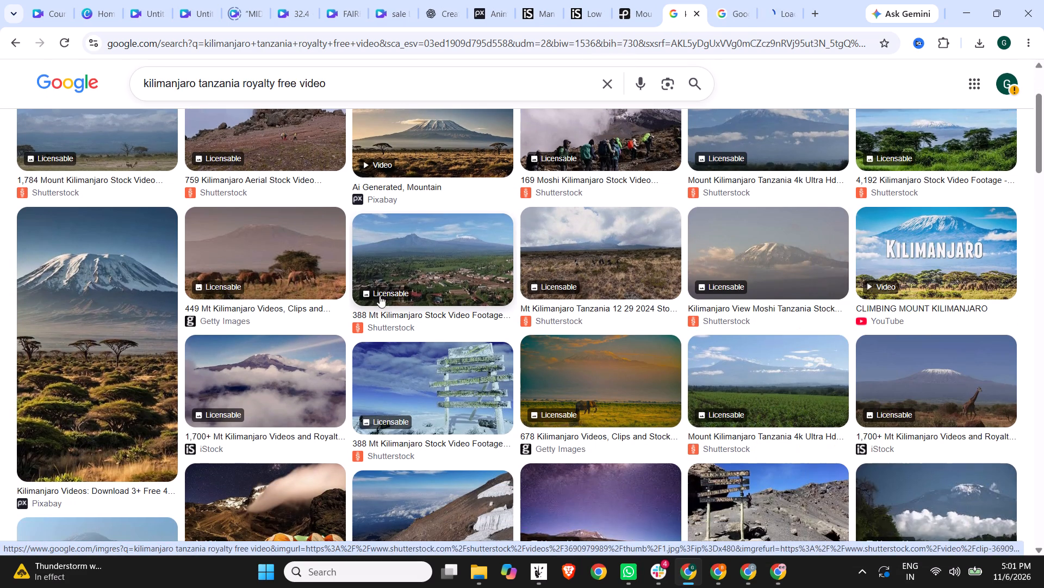
scroll(365, 296, down, 2)
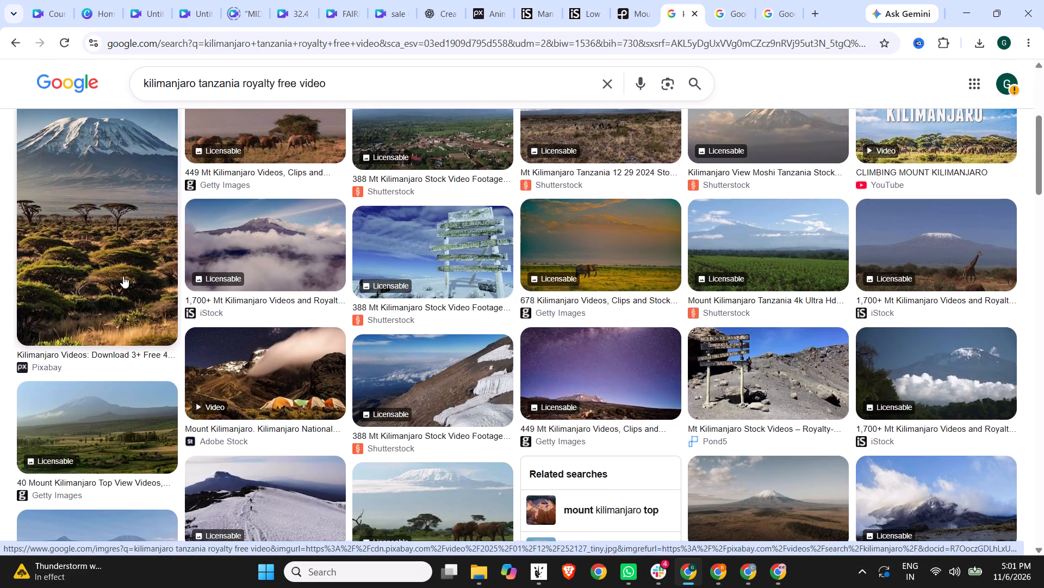
right_click(252, 376)
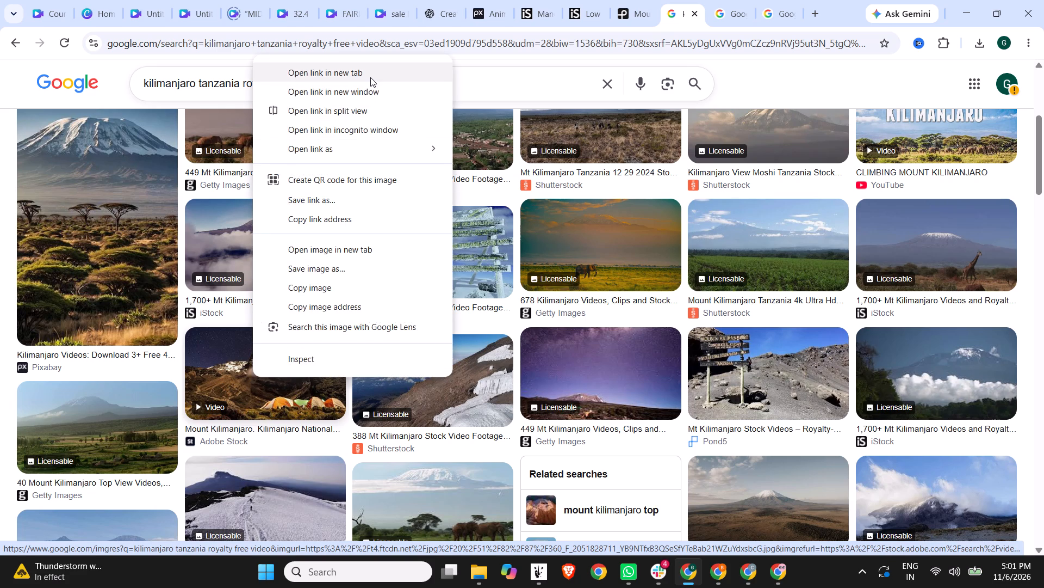
click(370, 77)
From the Pixabay result, open the AI-generated Mount Kilimanjaro savanna video, dismiss the sign-in prompt and download the clip for free.
click(700, 0)
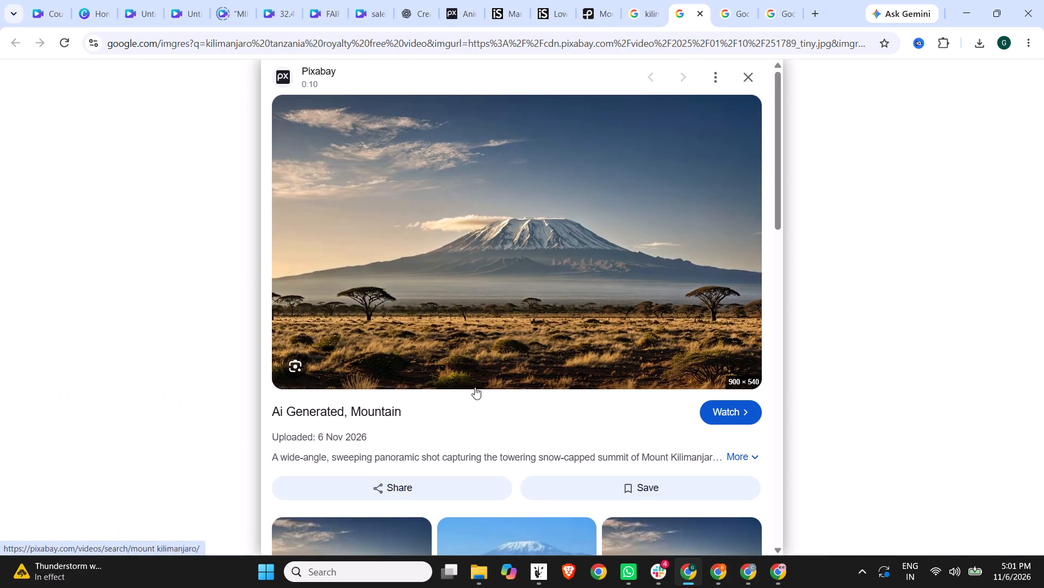
click(370, 412)
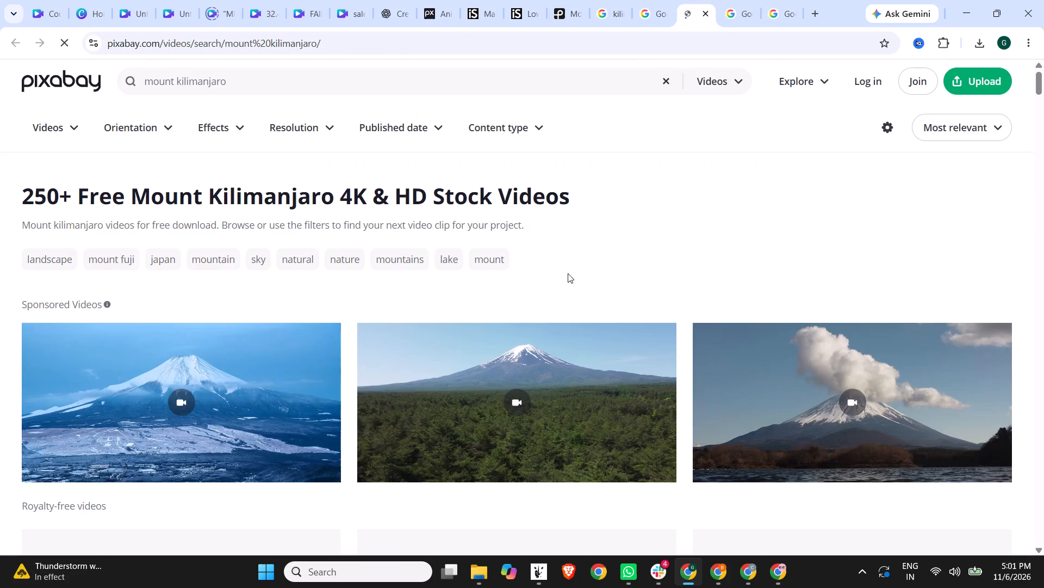
scroll(346, 206, down, 1)
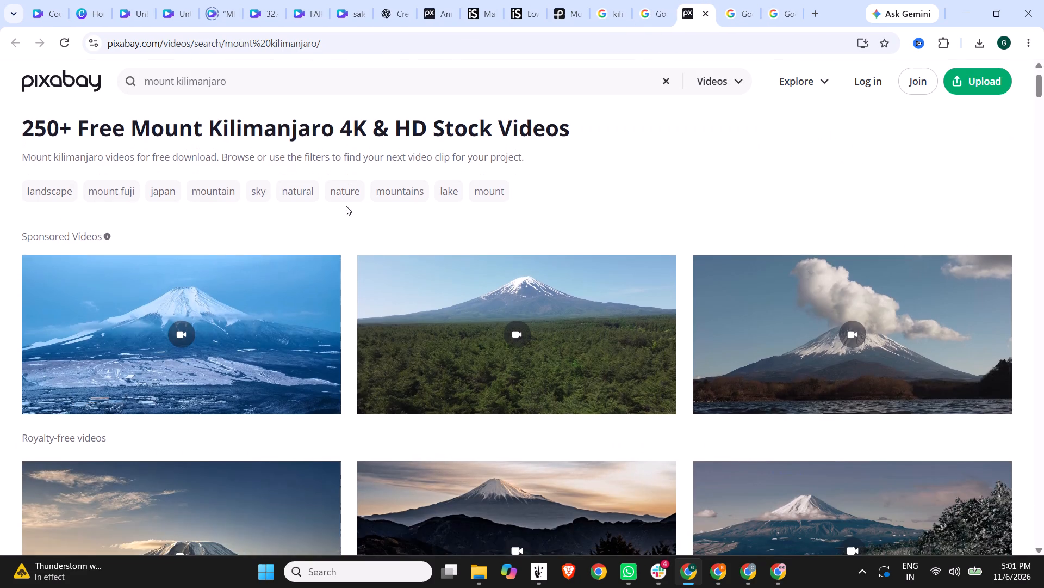
scroll(346, 206, down, 3)
click(182, 335)
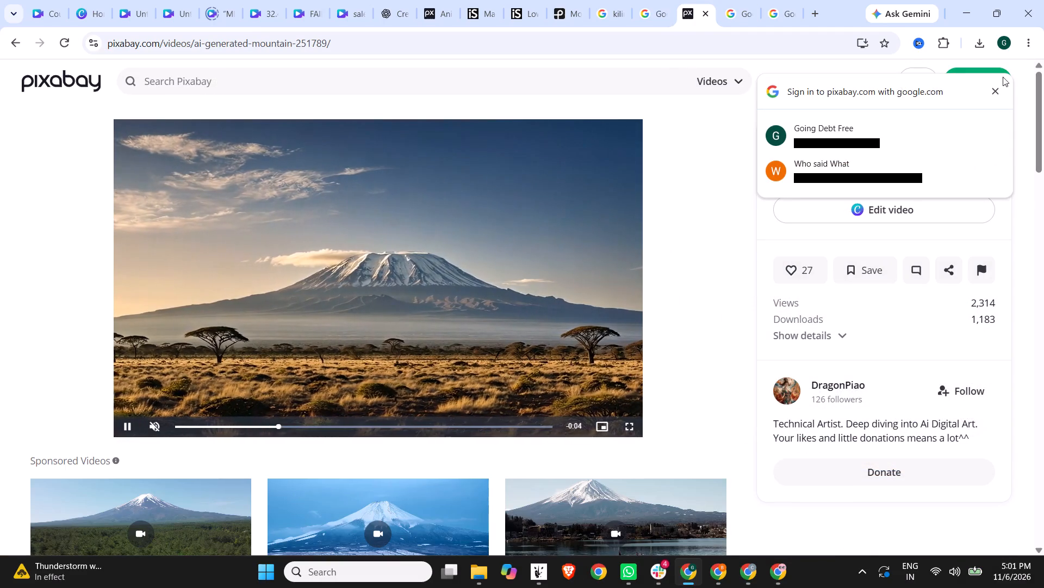
click(1001, 88)
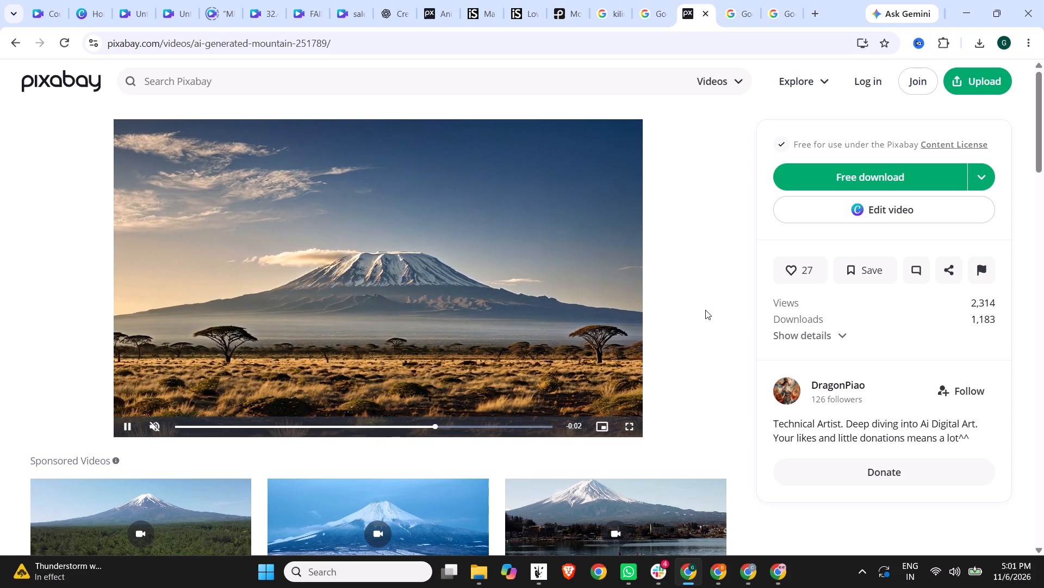
click(810, 174)
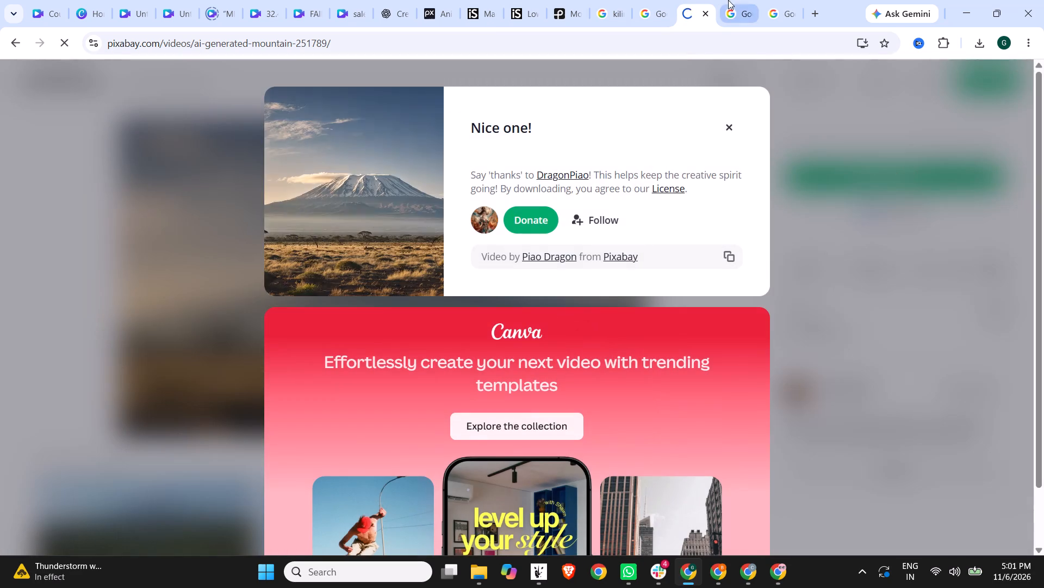
Open the source pages of the Climbing Mount Kilimanjaro YouTube video and the Adobe Stock night time-lapse from their previews.
click(736, 0)
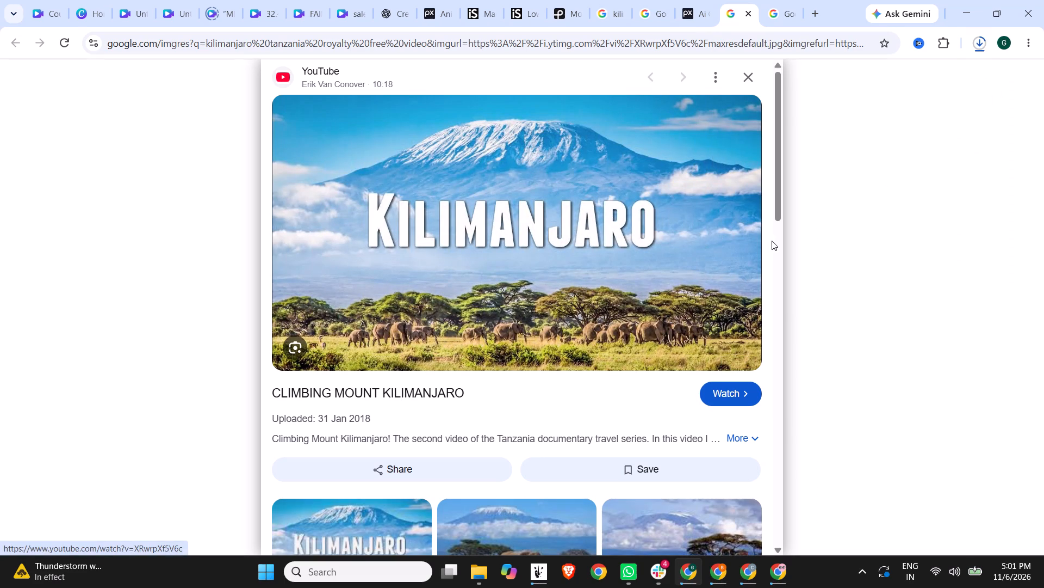
click(441, 396)
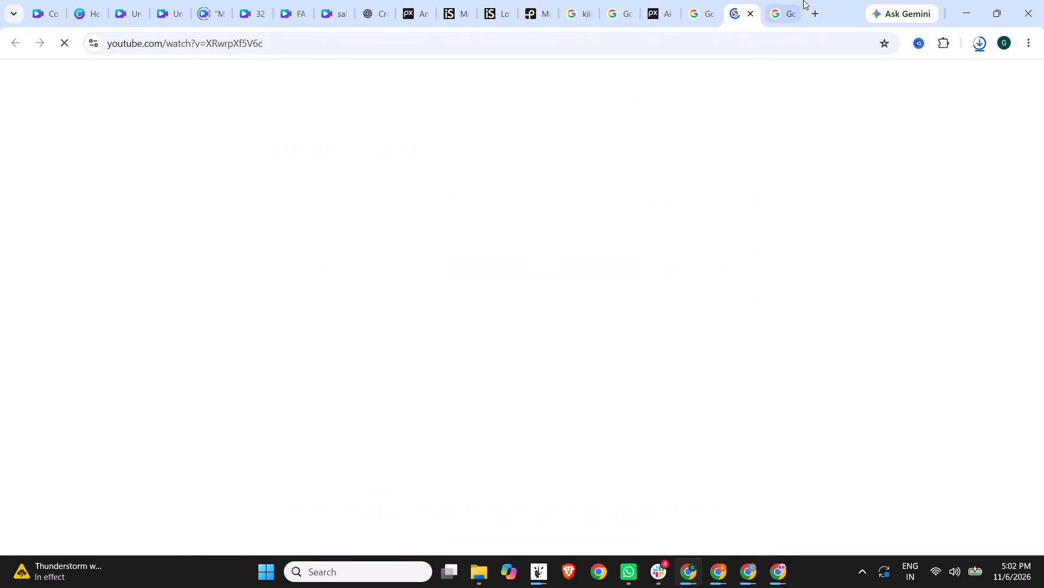
click(793, 0)
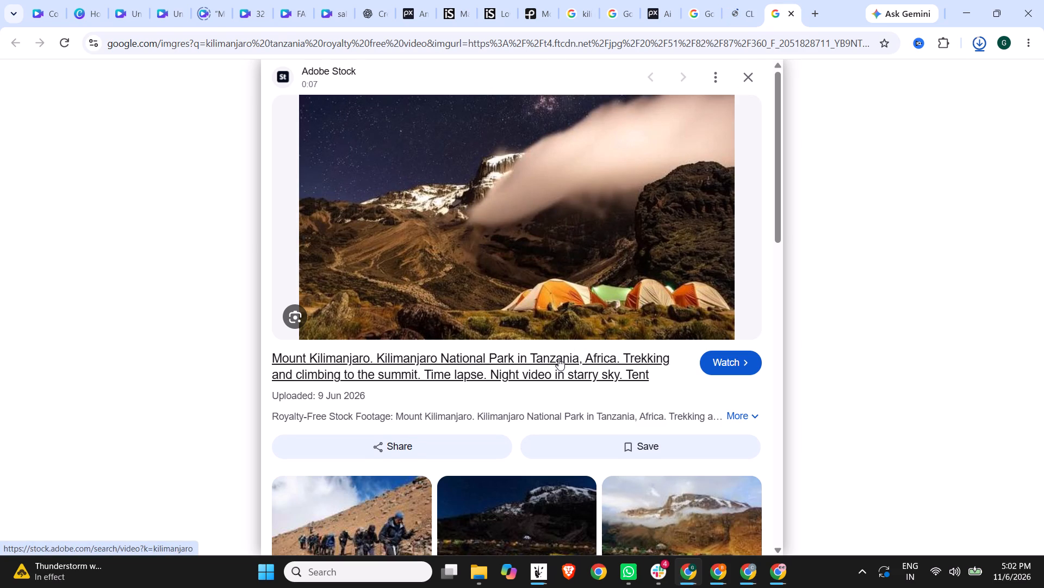
click(558, 358)
Return to the Pixabay result's preview, close it and browse the related Kilimanjaro images, previewing the giraffe and elephant-herd pictures.
click(669, 0)
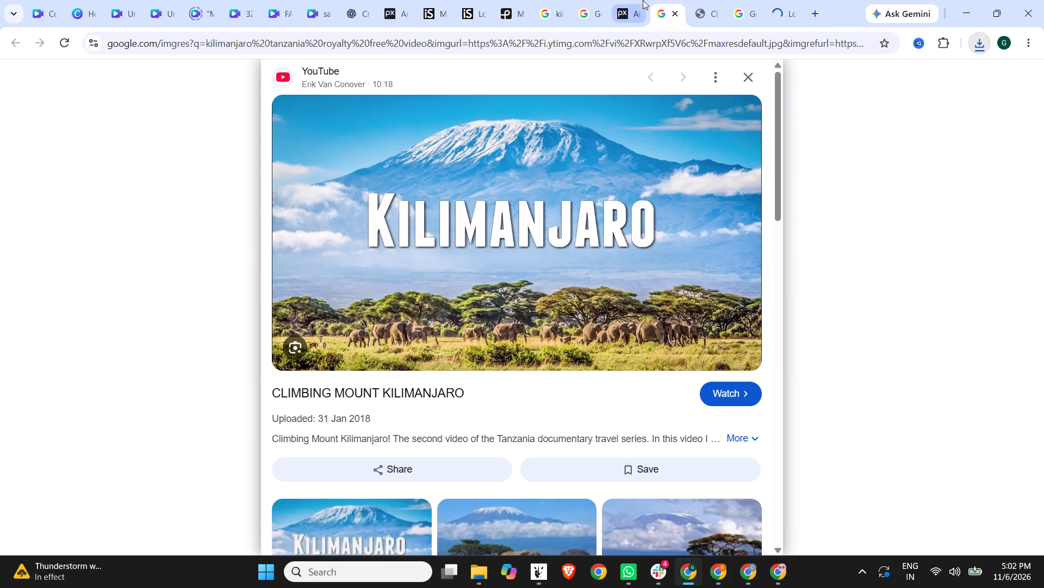
click(632, 0)
click(589, 0)
click(827, 240)
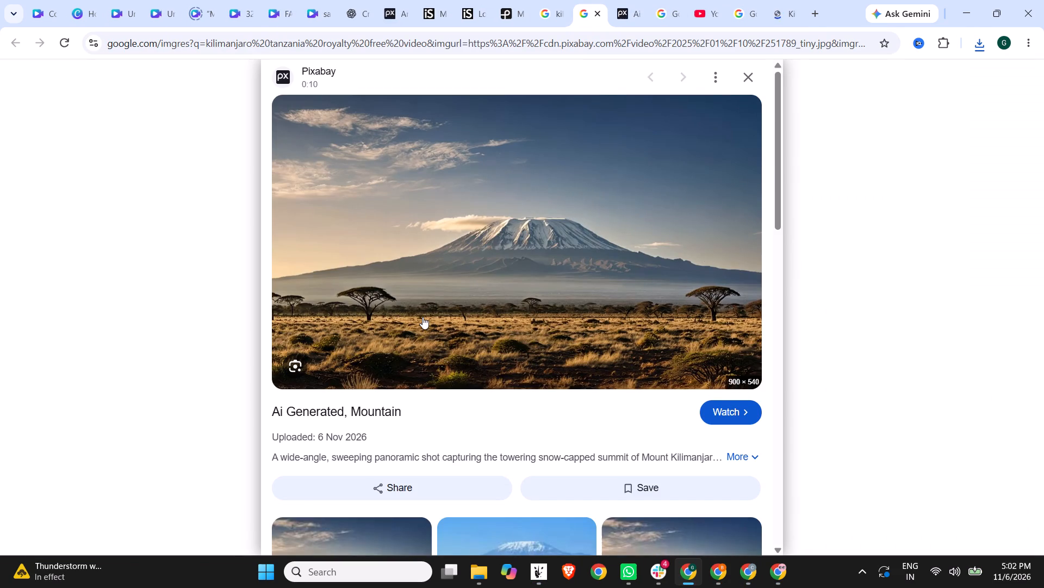
click(747, 79)
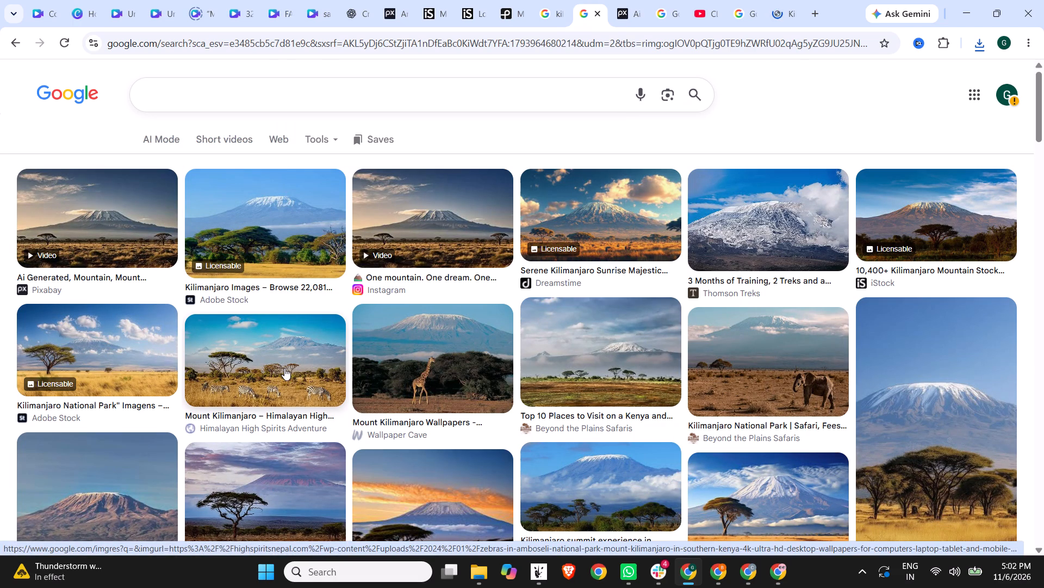
click(428, 367)
scroll(507, 360, down, 3)
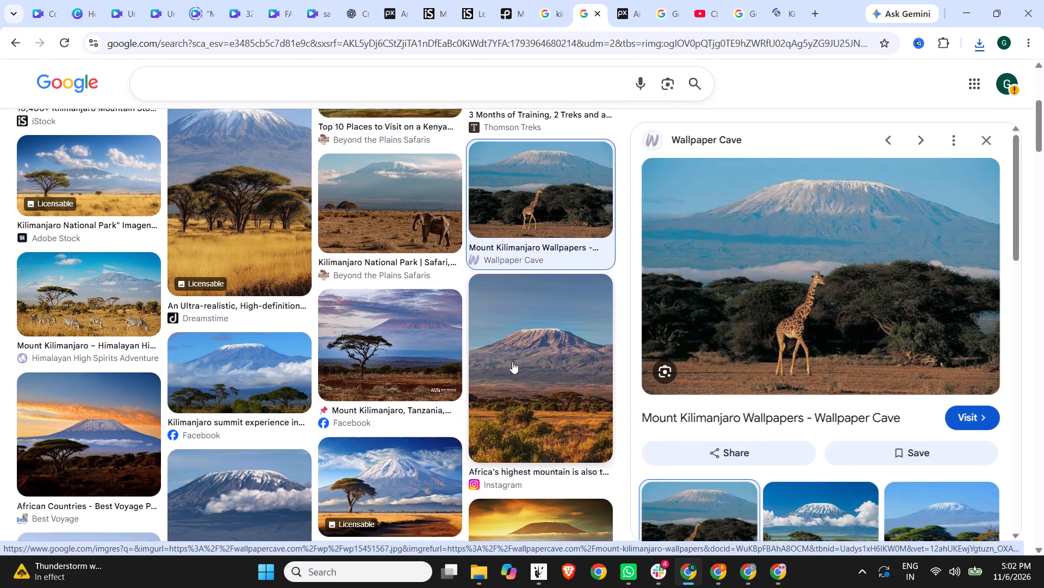
click(991, 136)
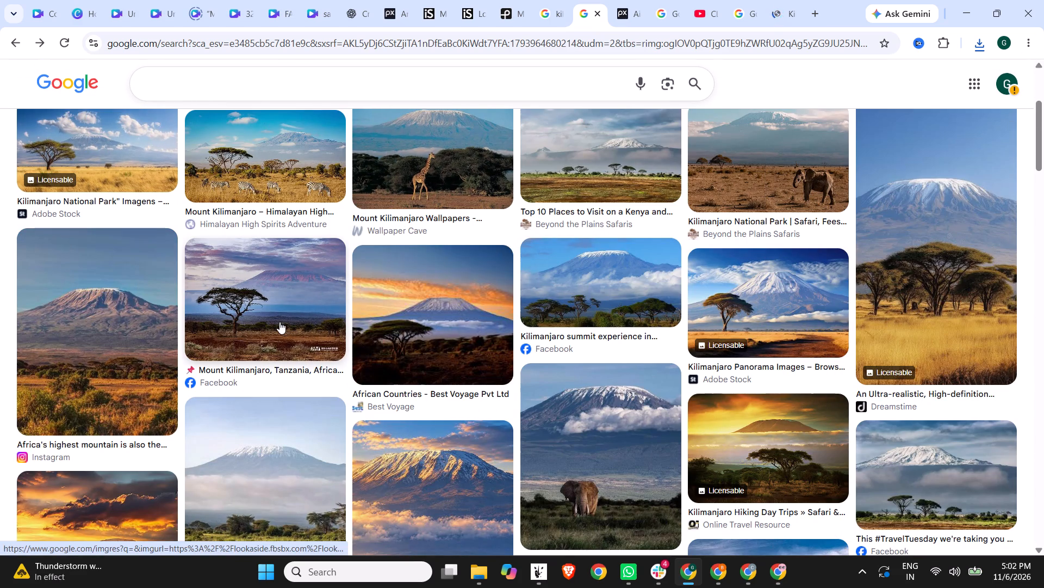
scroll(279, 322, down, 2)
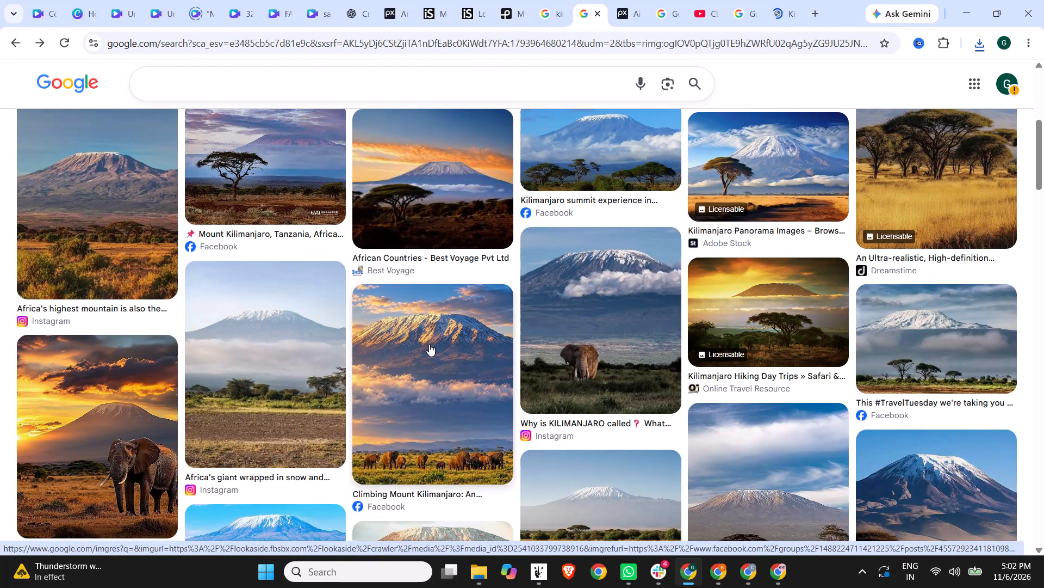
click(429, 344)
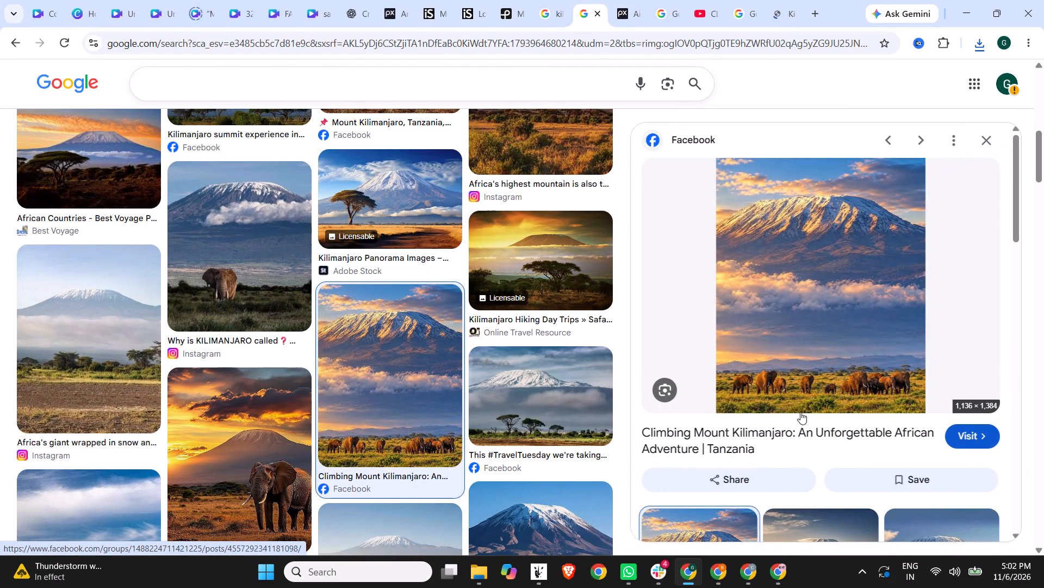
Review the Climbing Mount Kilimanjaro YouTube video, skipping the ad and sampling several points along its timeline for usable footage.
click(697, 0)
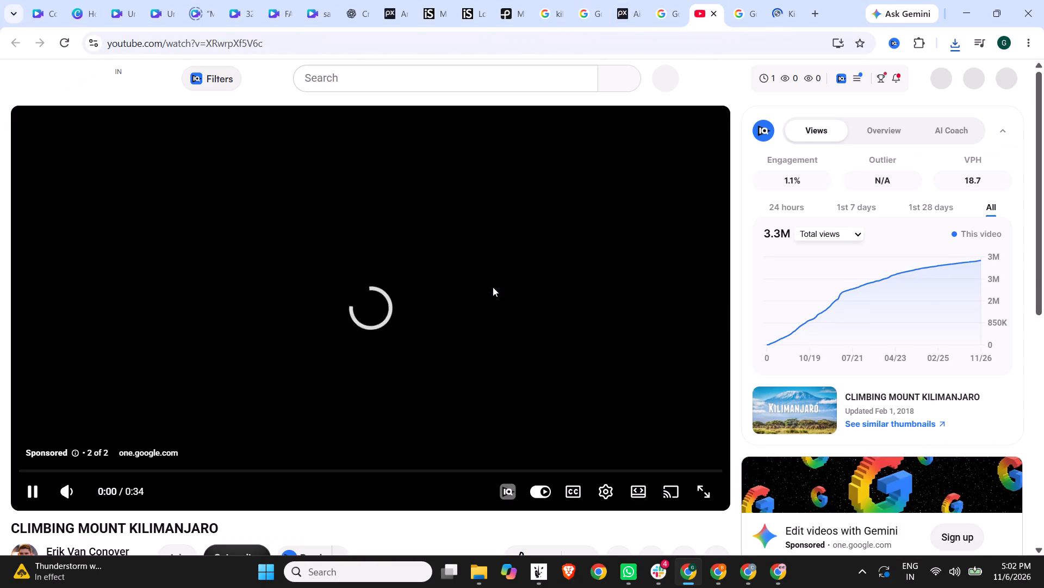
scroll(263, 402, down, 2)
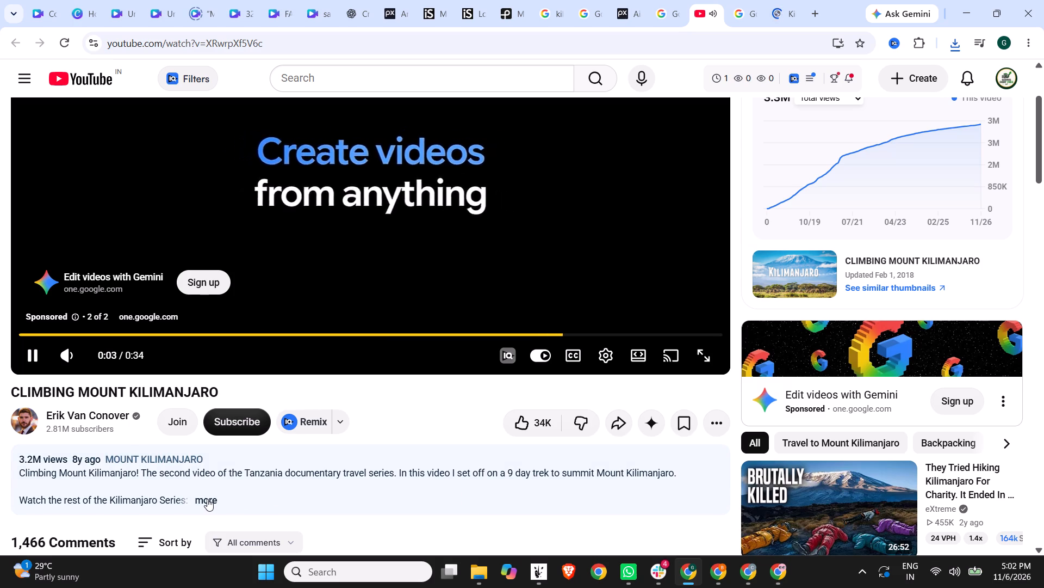
scroll(275, 479, down, 3)
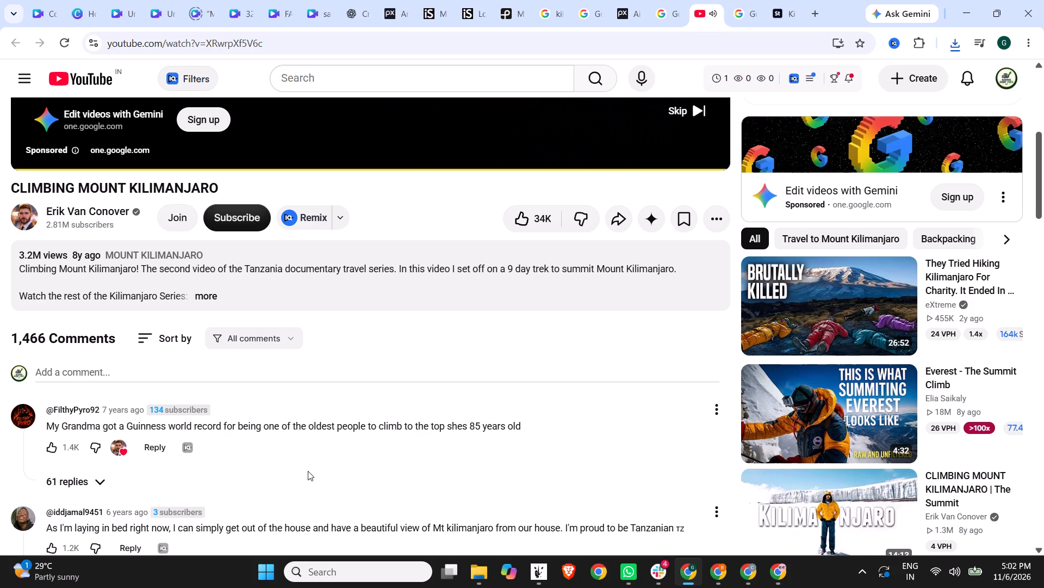
scroll(308, 471, up, 7)
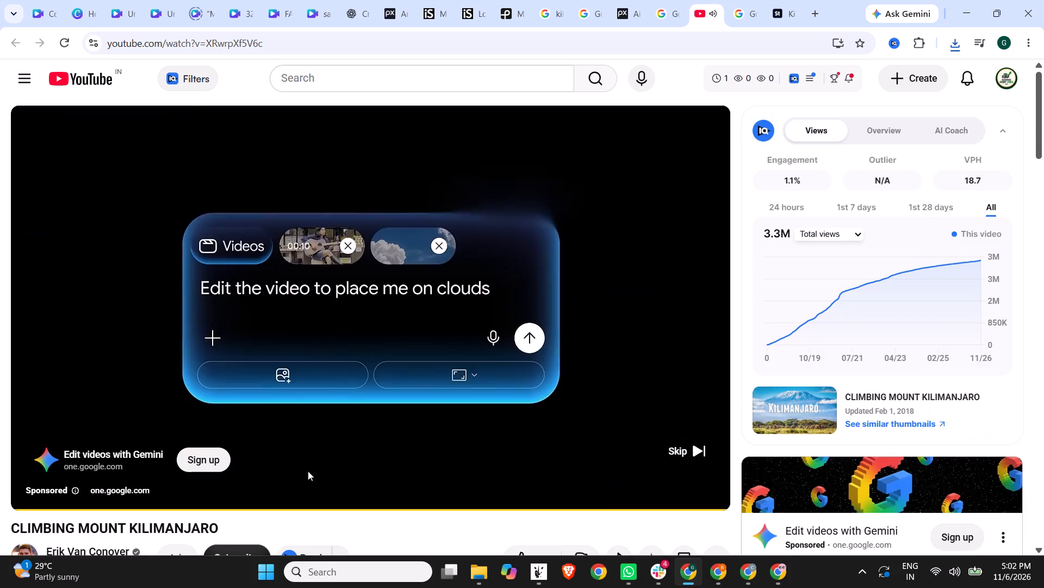
click(690, 448)
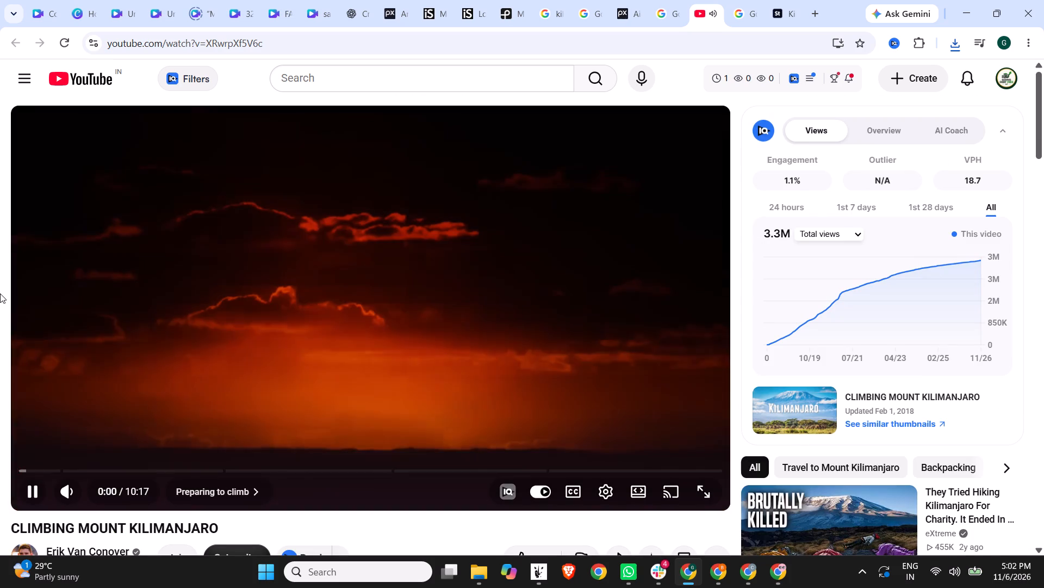
click(41, 468)
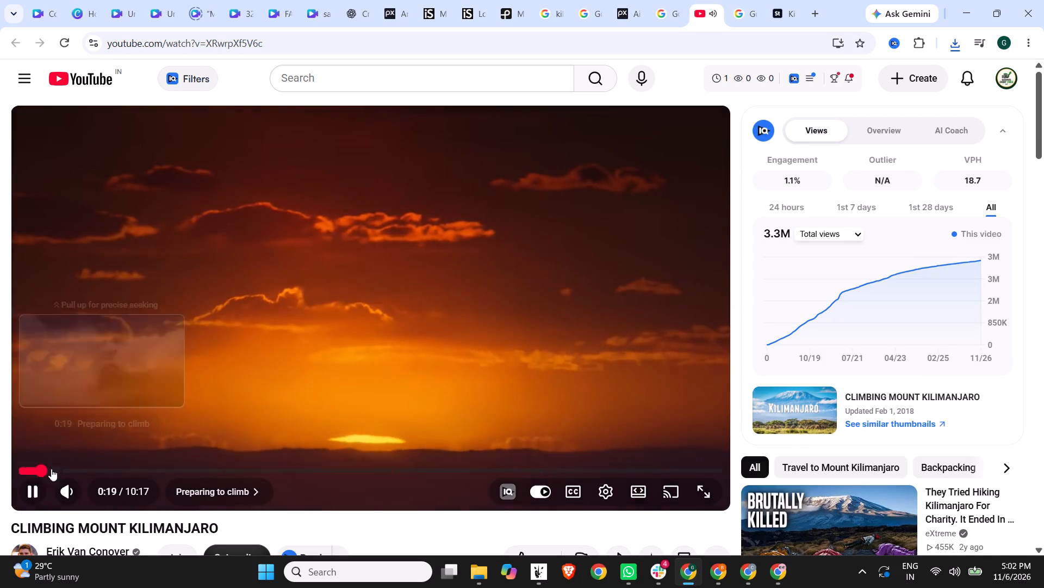
click(58, 469)
click(110, 468)
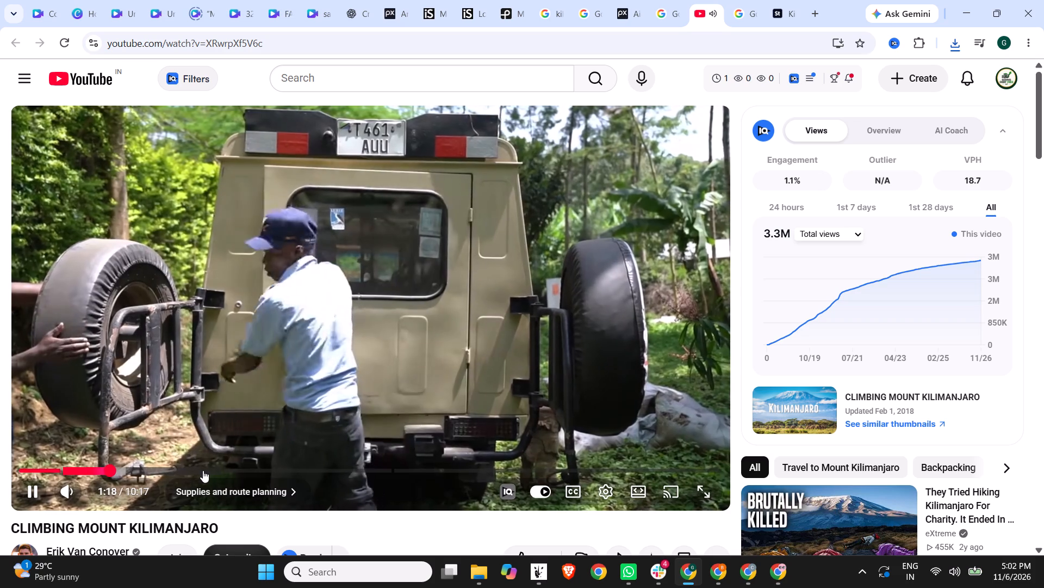
click(203, 470)
click(318, 469)
scroll(319, 499, down, 2)
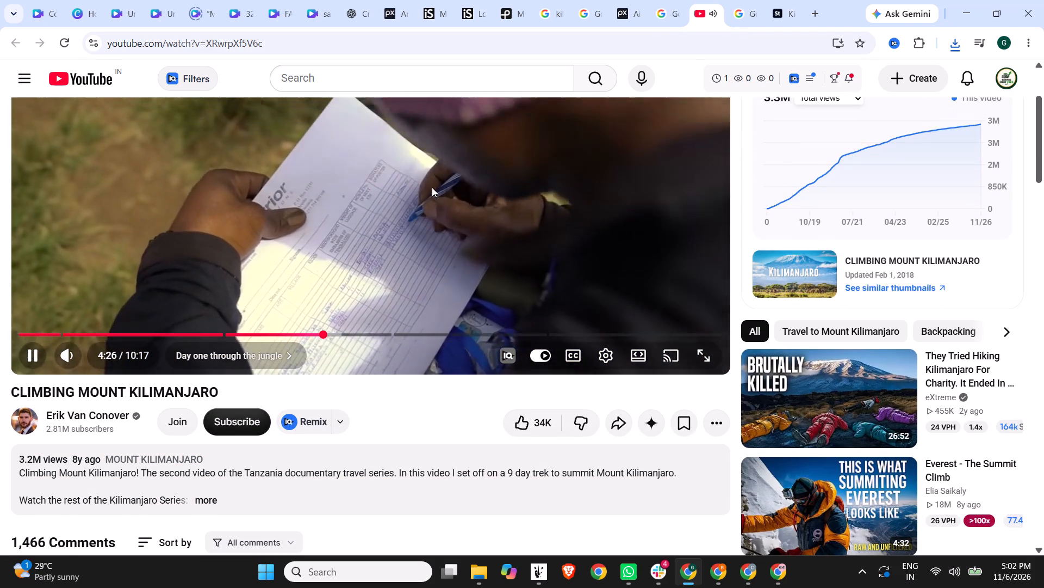
click(432, 187)
Open the Adobe Stock video results for kilimanjaro to check the available clips.
click(741, 0)
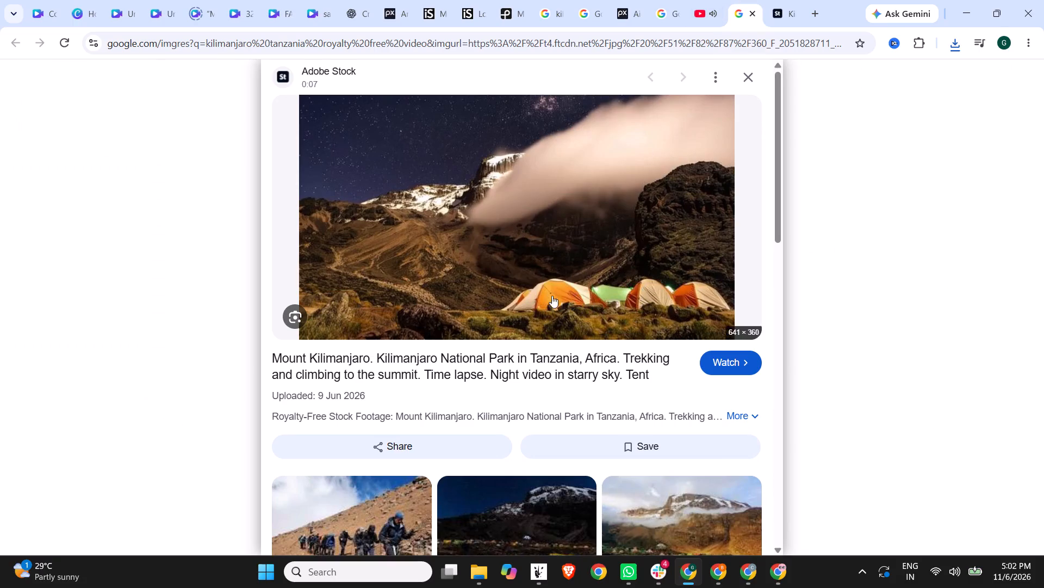
click(508, 377)
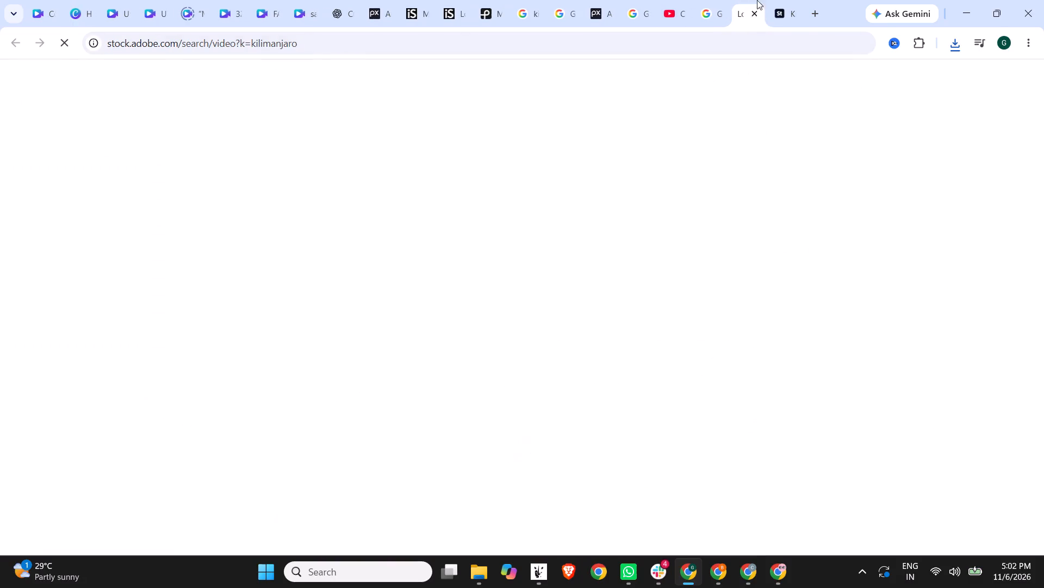
click(776, 0)
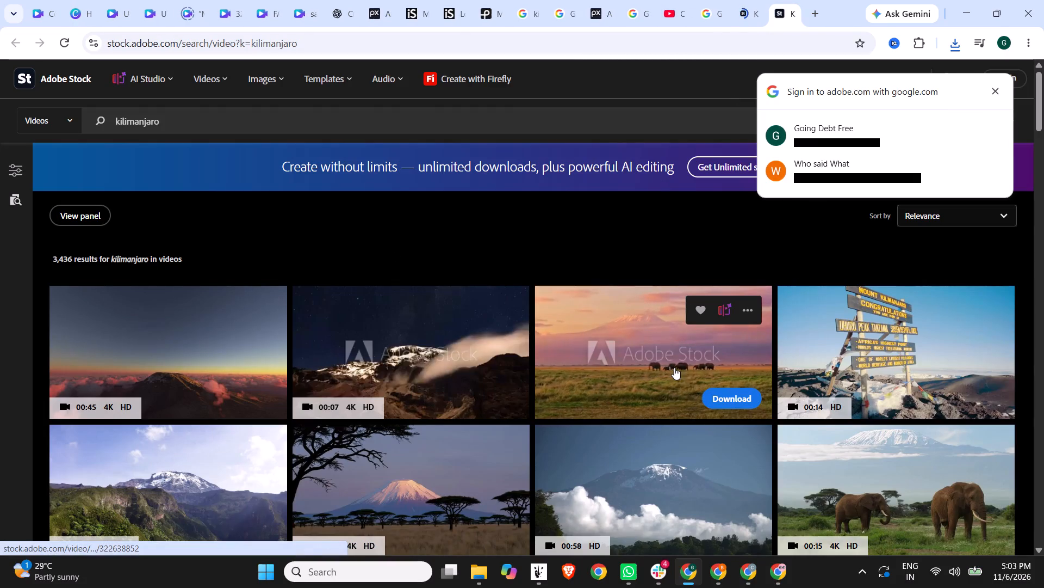
Return to the Pixabay download page and dismiss the thank-you dialog.
click(586, 0)
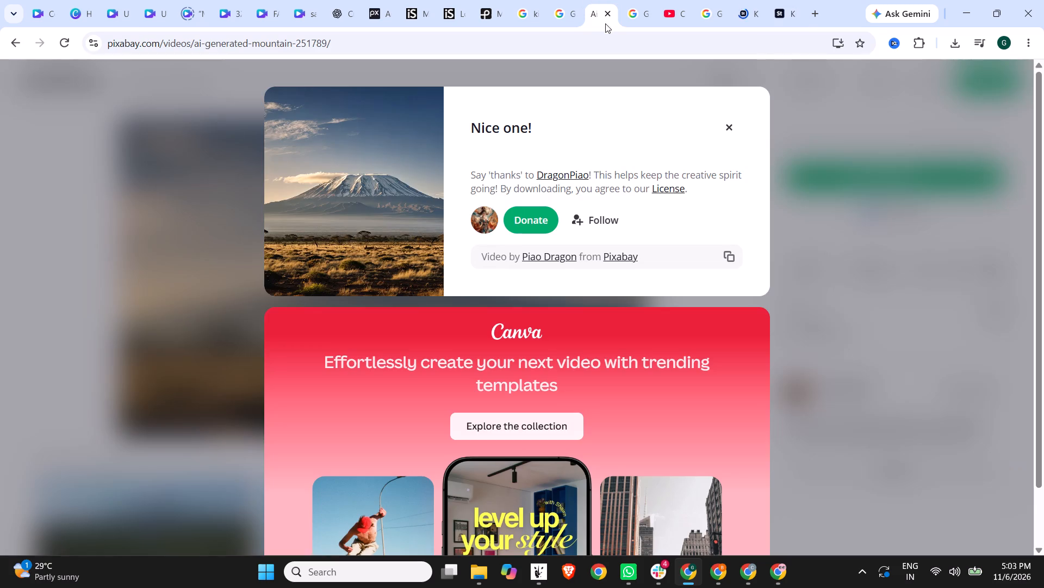
click(730, 126)
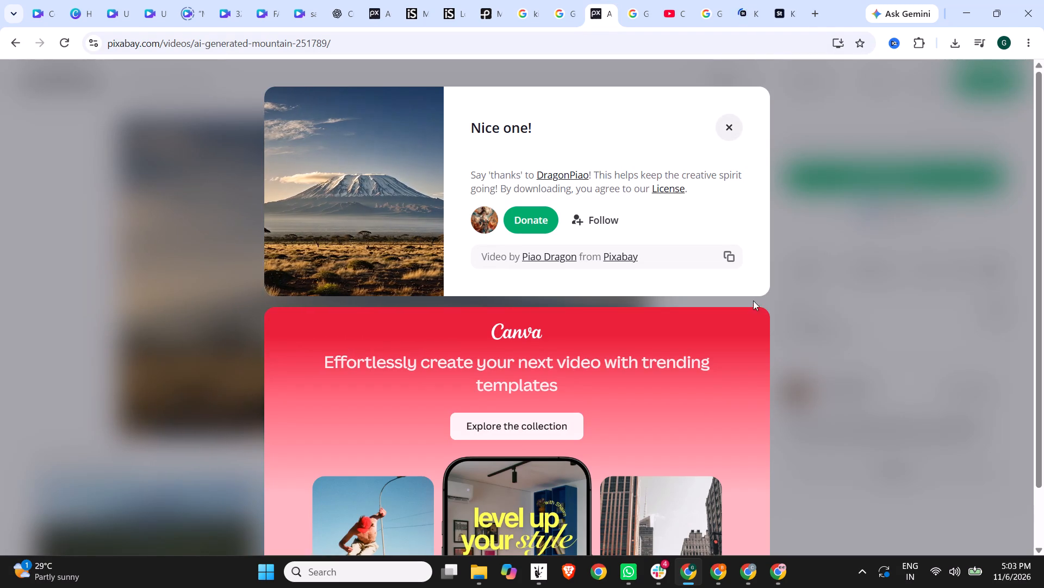
Browse the related free media beneath the downloaded Pixabay Kilimanjaro video for further usable clips.
scroll(694, 312, down, 3)
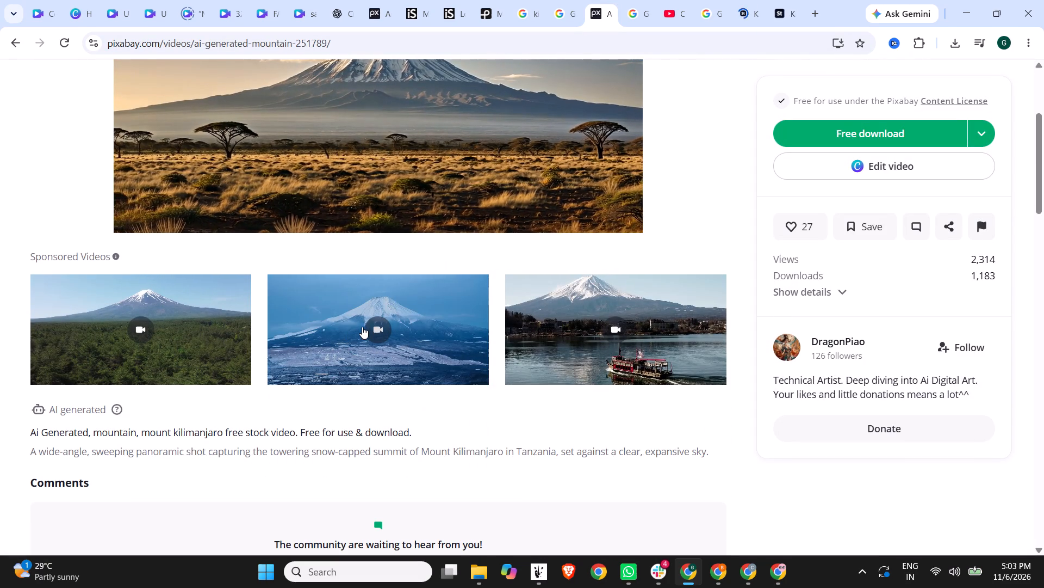
scroll(362, 328, down, 4)
scroll(417, 355, down, 3)
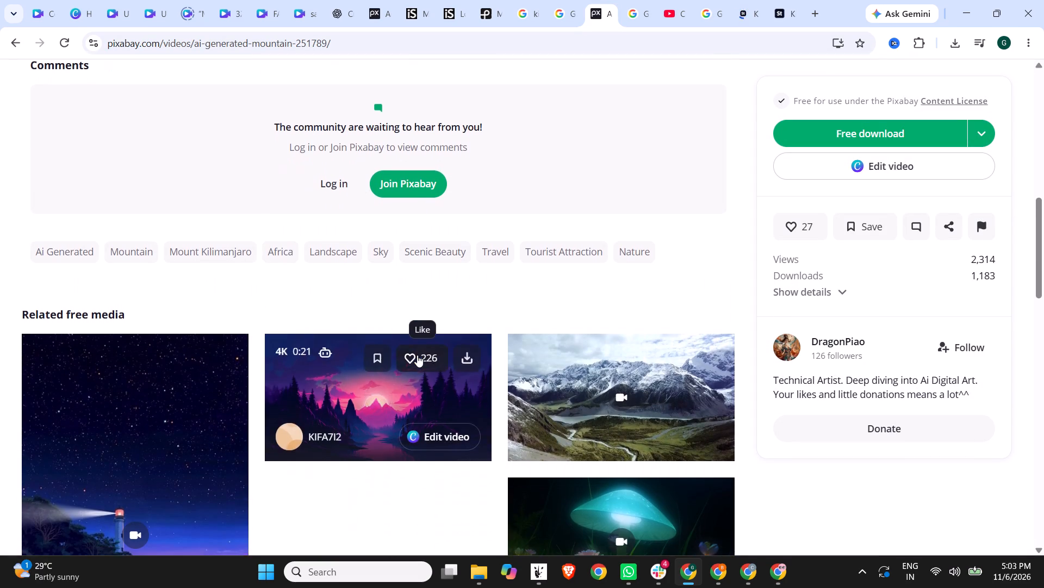
scroll(424, 357, down, 3)
scroll(283, 354, down, 3)
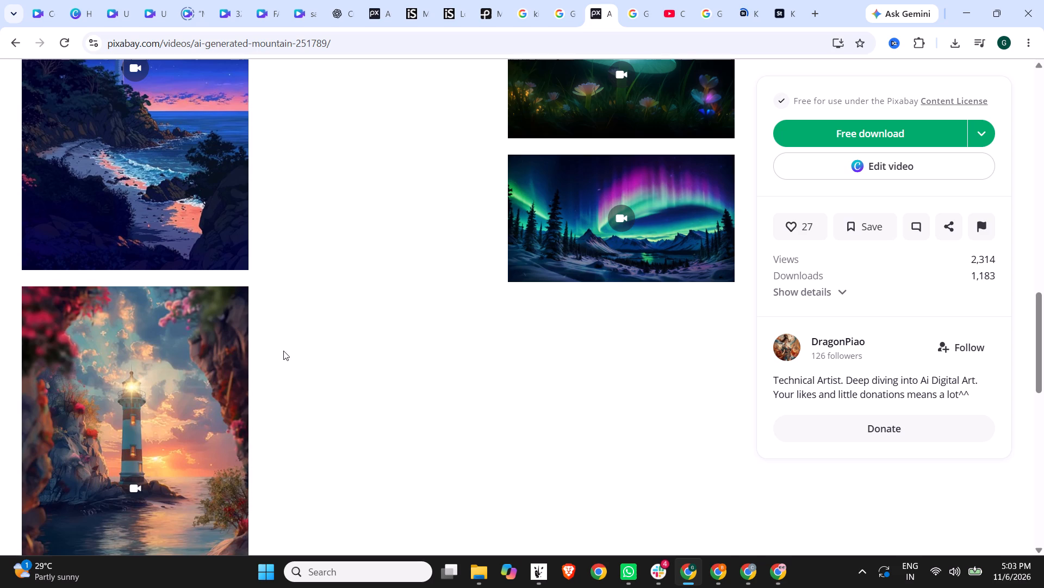
Browse the Pexels mount kilimanjaro video results for usable footage, previewing the desert rock formations clip and closing it.
click(492, 0)
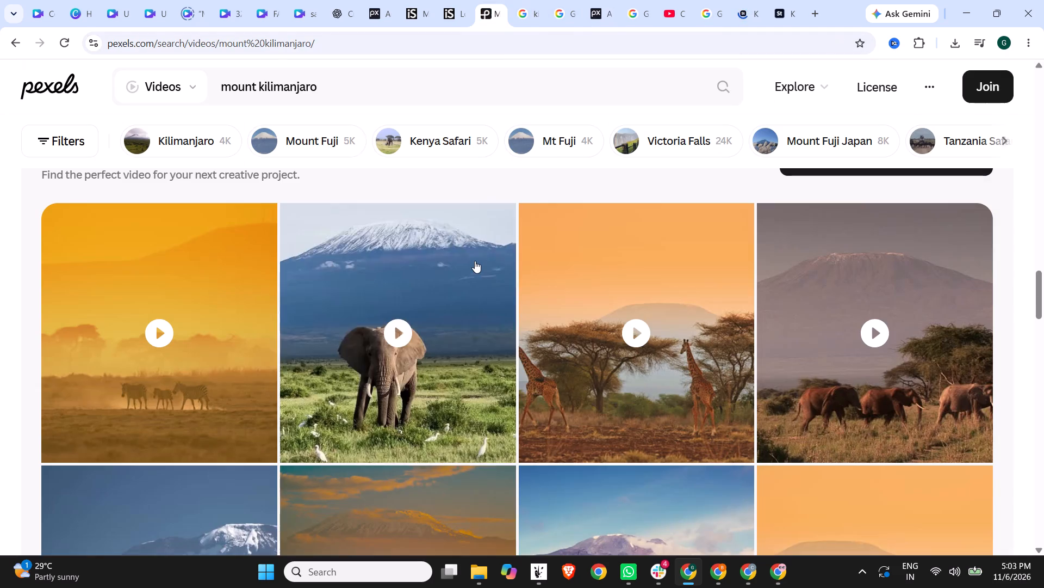
scroll(468, 311, down, 4)
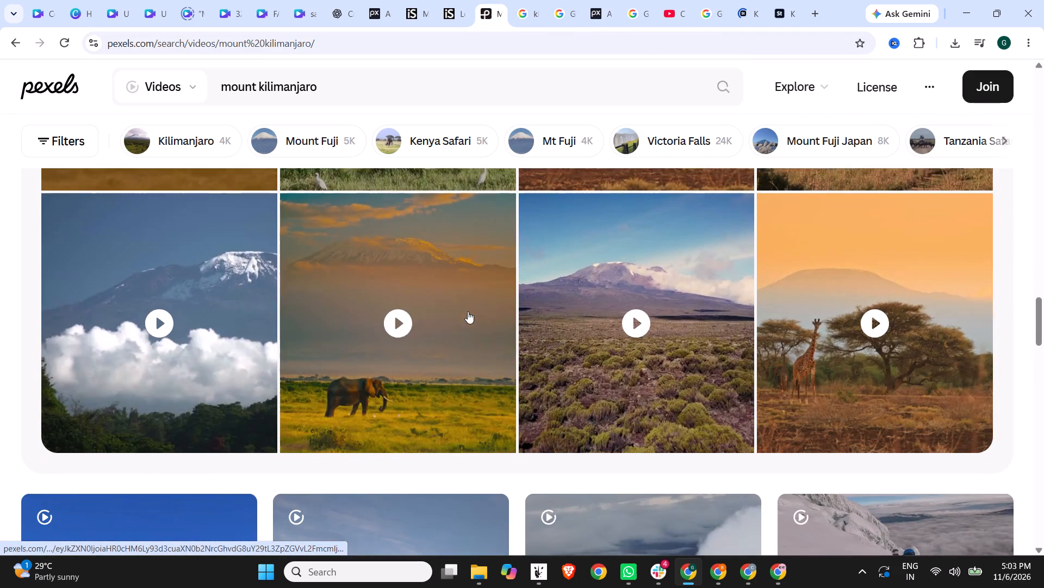
scroll(468, 311, down, 9)
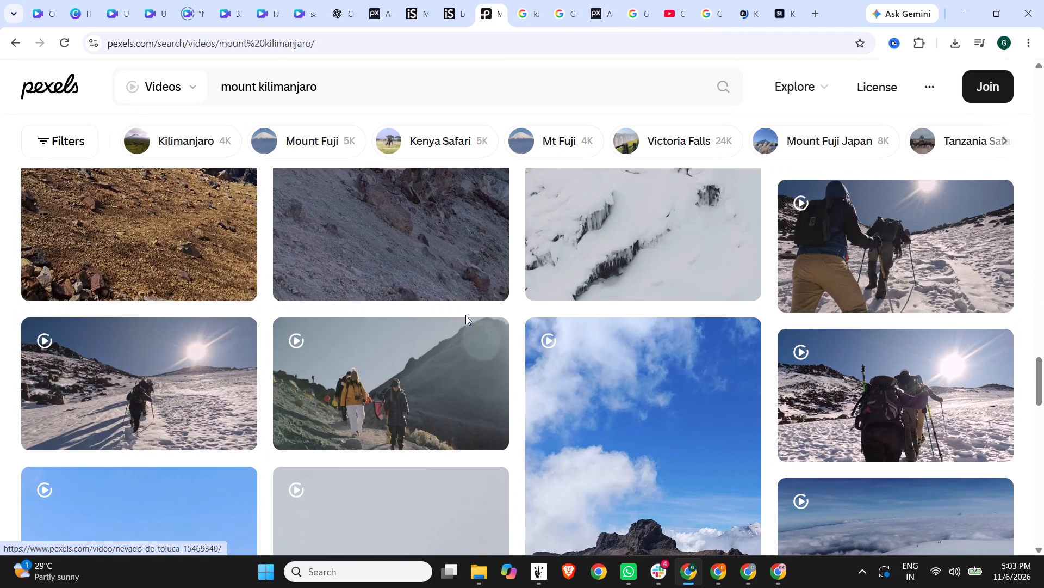
scroll(333, 351, down, 5)
scroll(394, 338, down, 6)
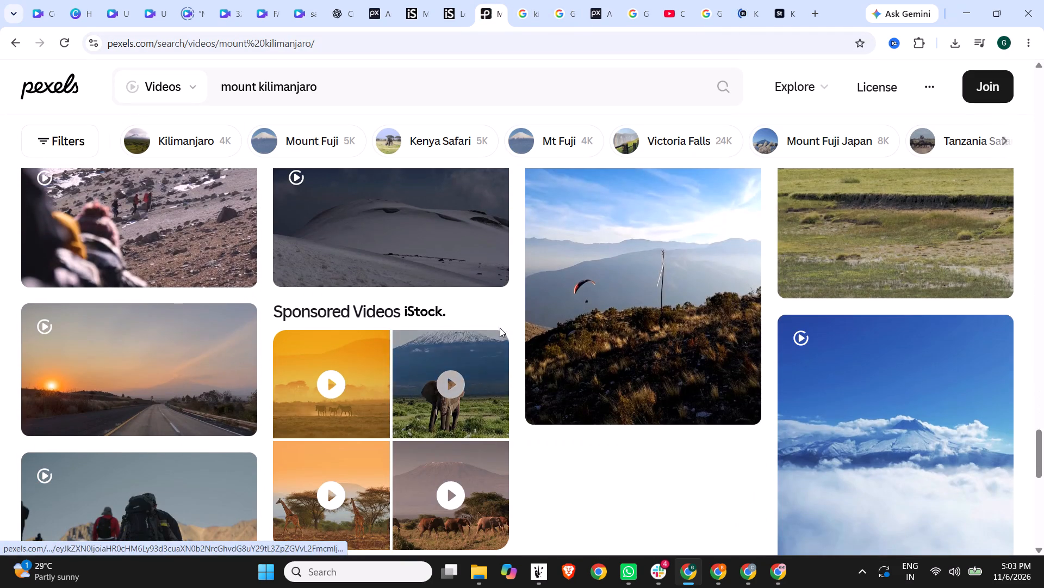
scroll(636, 333, down, 4)
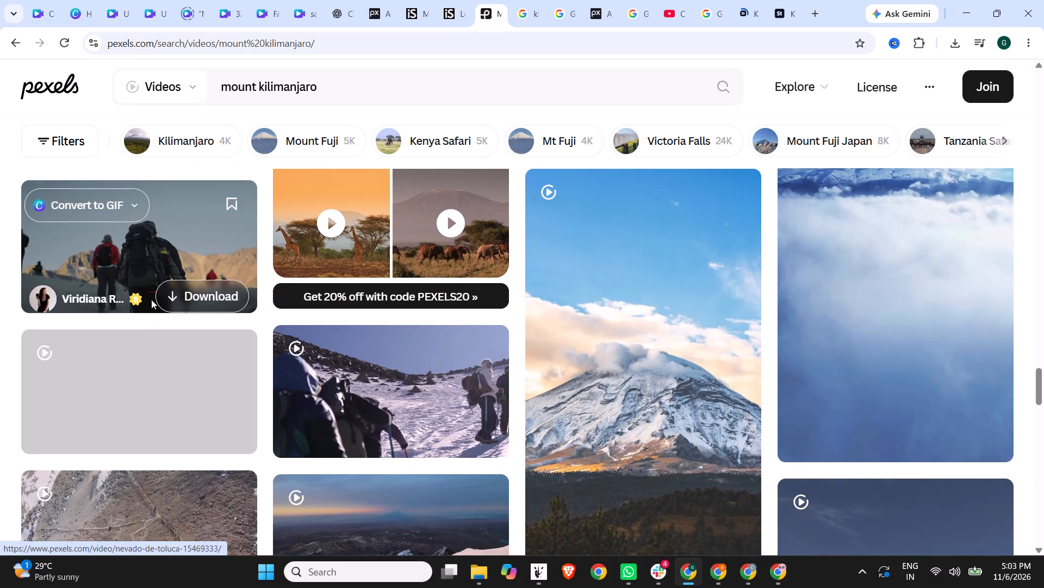
scroll(301, 328, down, 2)
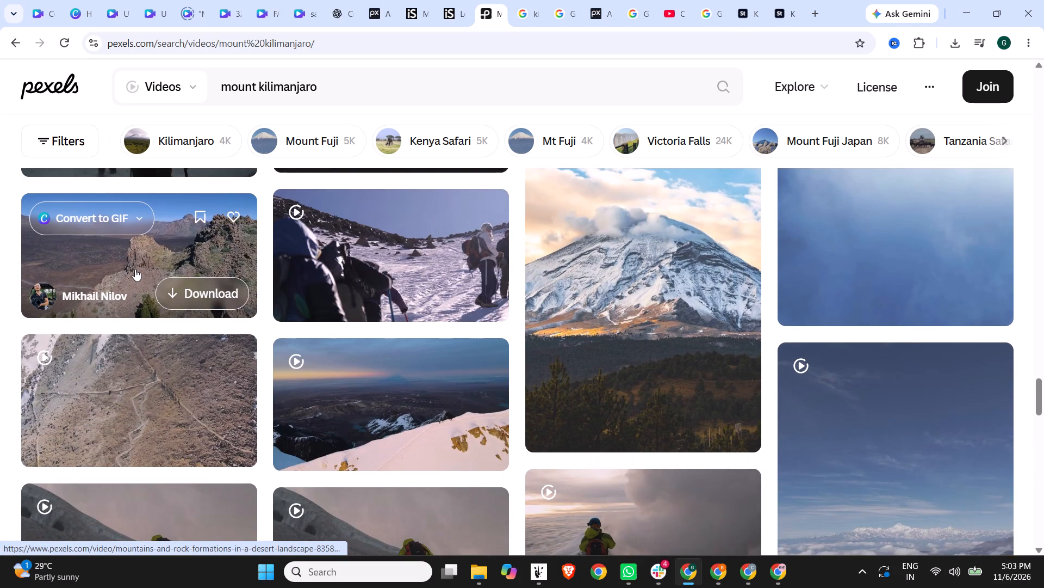
click(135, 269)
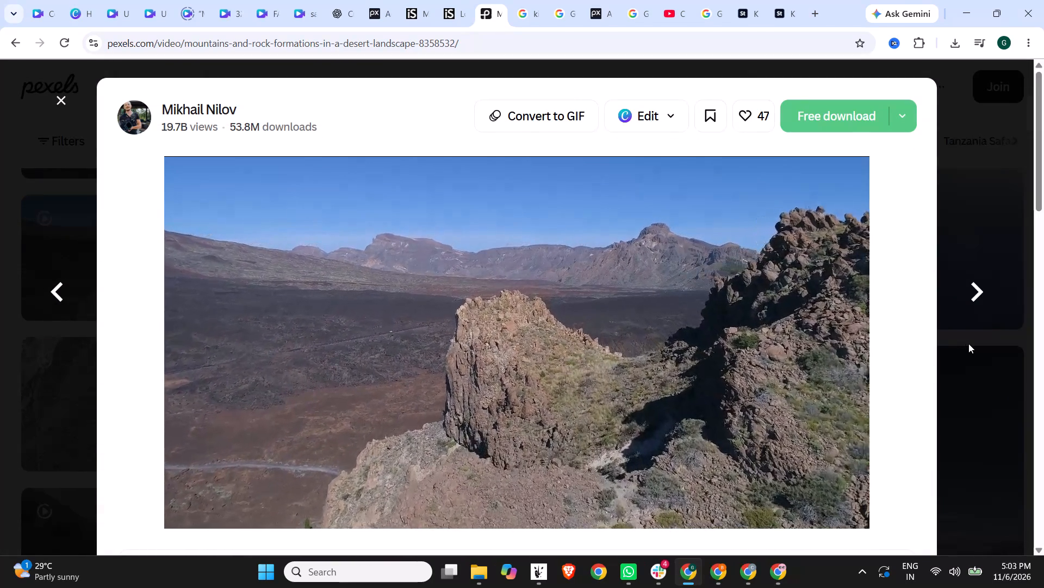
click(968, 344)
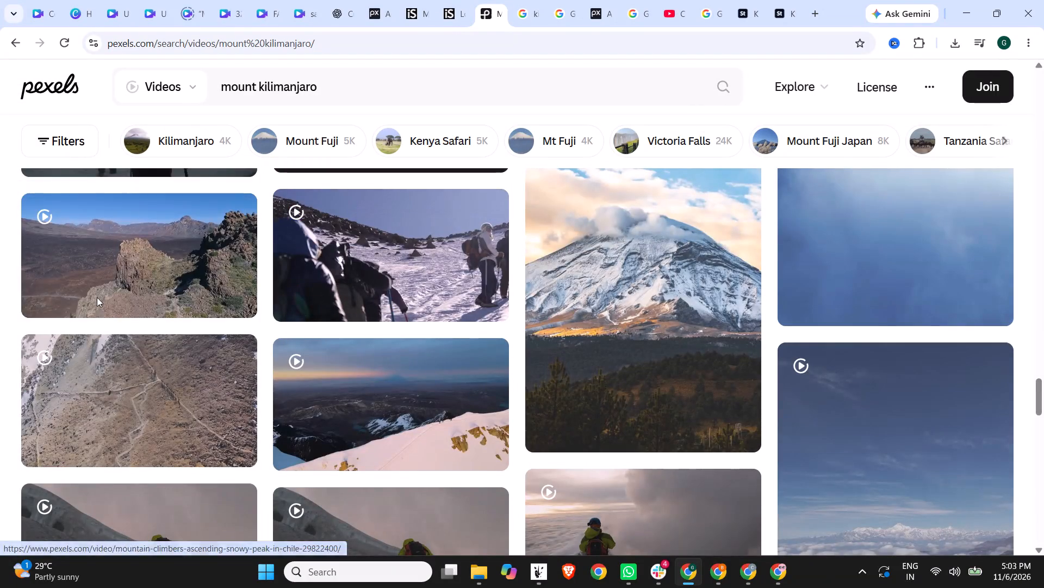
Preview and download the Pexels clip of sunrise over snow-capped mountains, and dismiss the thank-you dialog.
scroll(270, 308, down, 2)
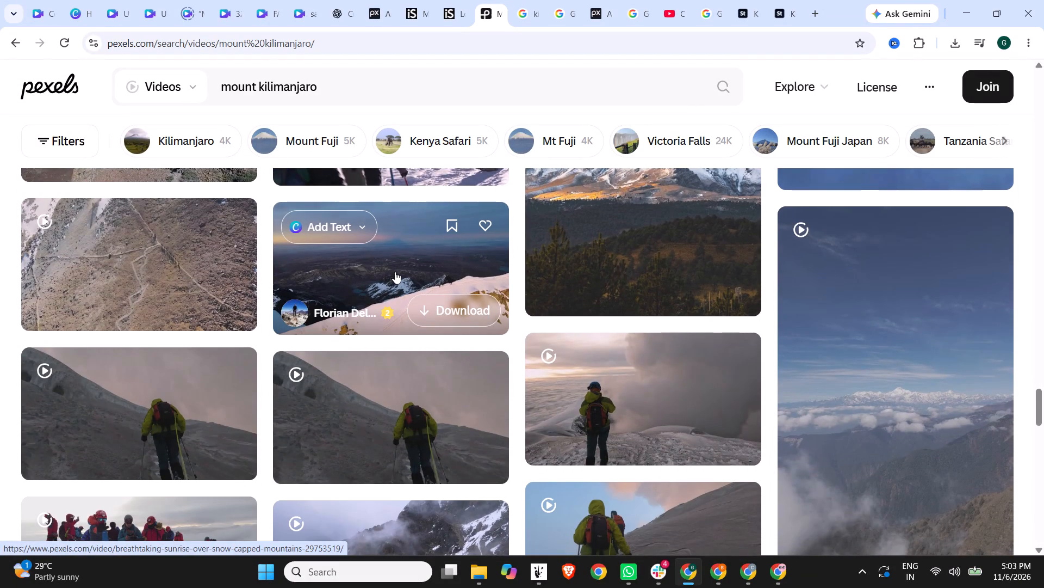
click(395, 272)
scroll(523, 296, down, 3)
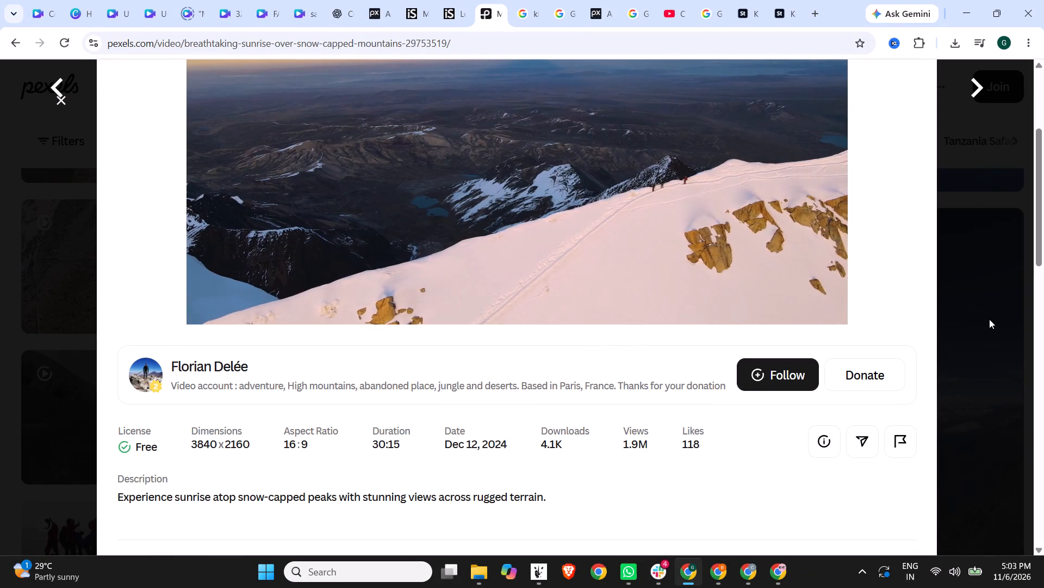
click(986, 318)
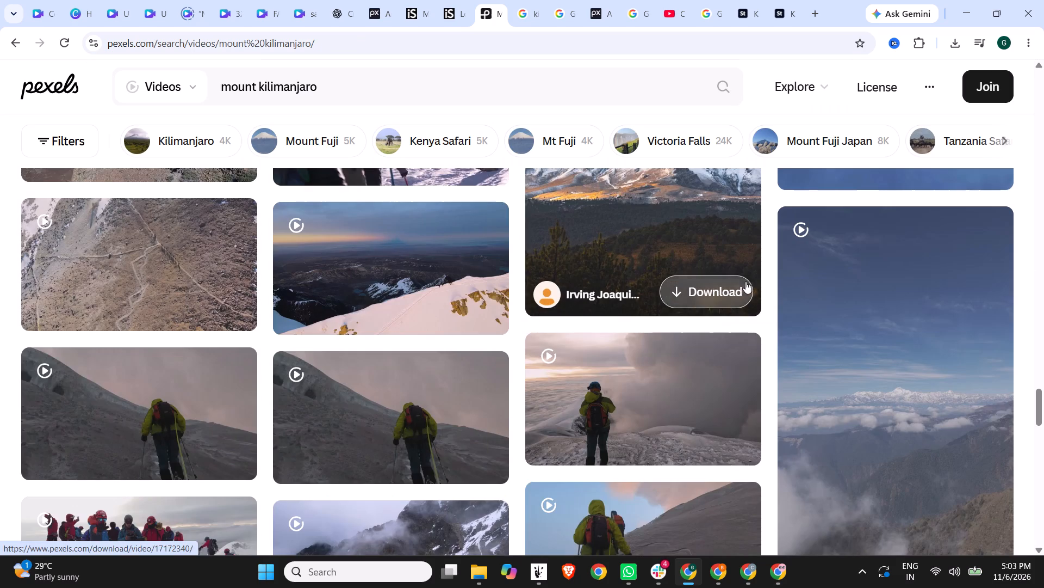
click(405, 274)
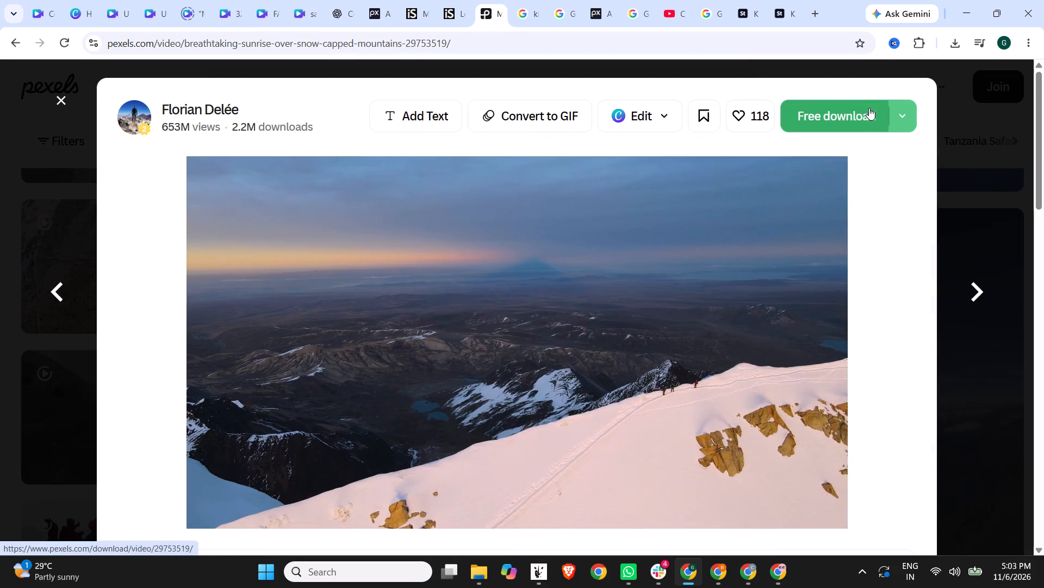
click(854, 111)
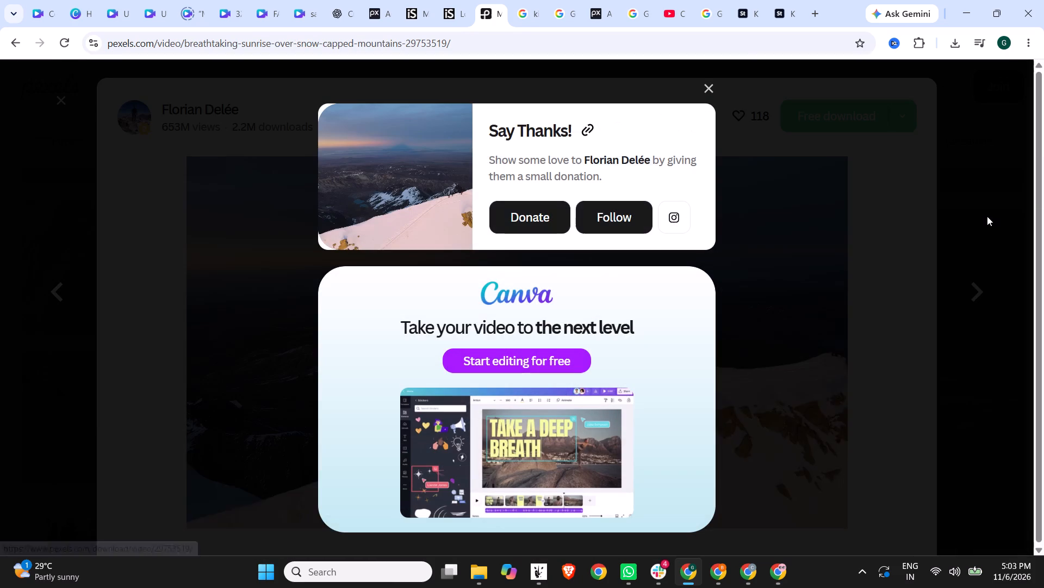
click(710, 87)
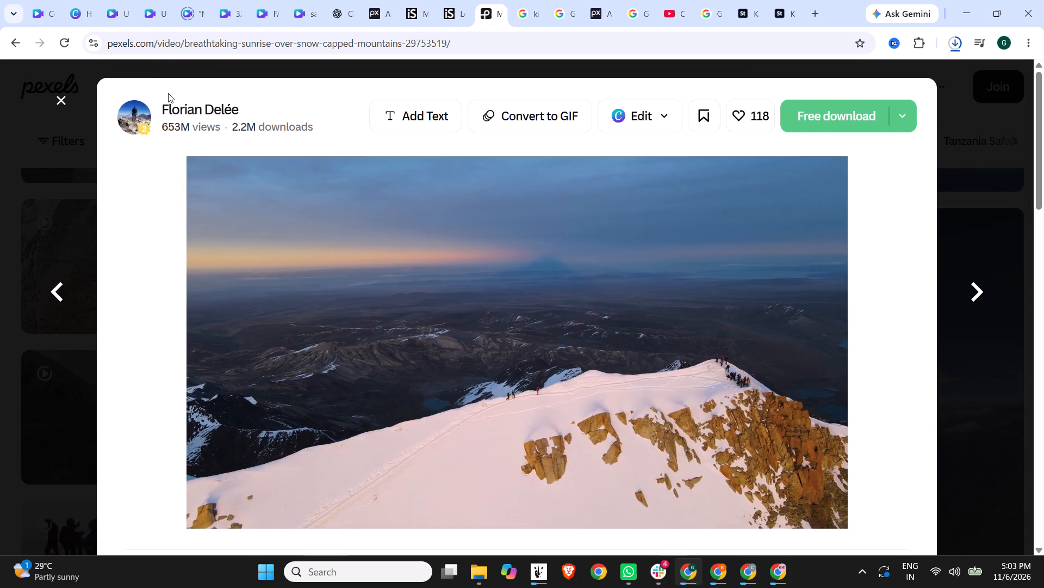
Copy the Pexels clip creator's name into a new browser tab's address bar as a credit note.
drag(161, 109, 232, 110)
drag(241, 109, 177, 108)
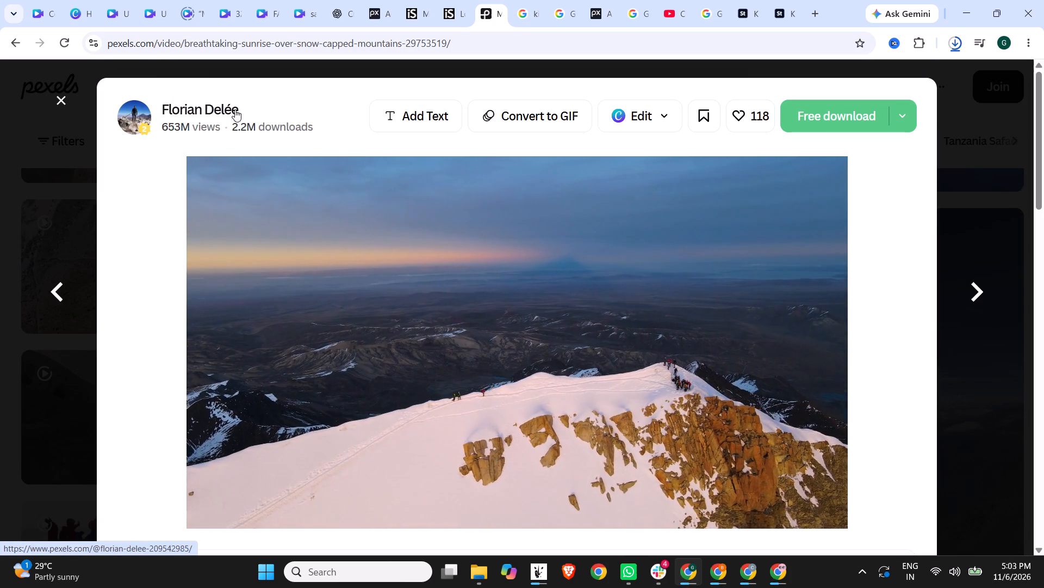
drag(263, 109, 195, 109)
drag(157, 95, 233, 111)
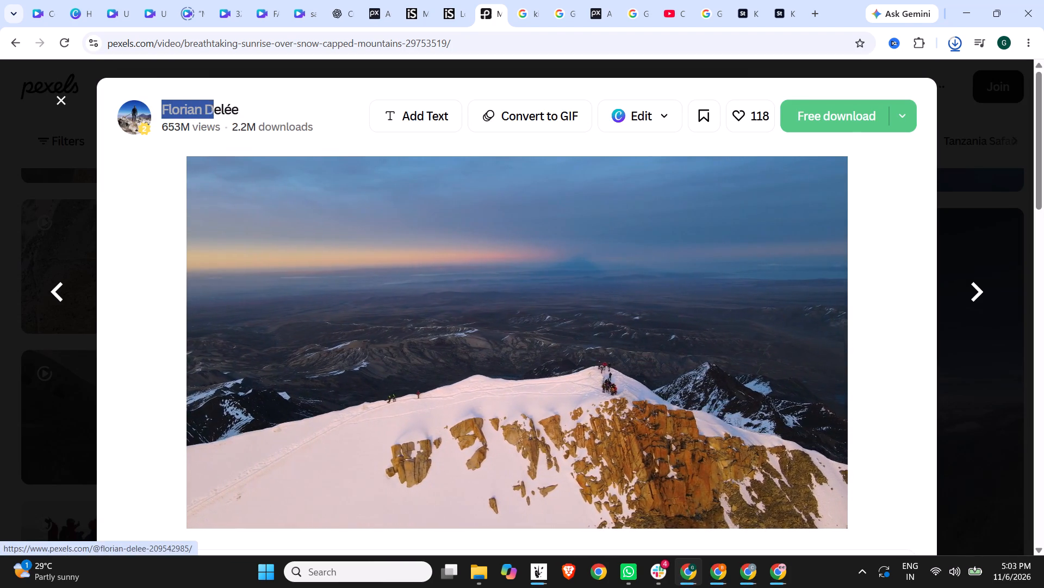
drag(233, 111, 242, 111)
key(ctrl+c)
click(816, 5)
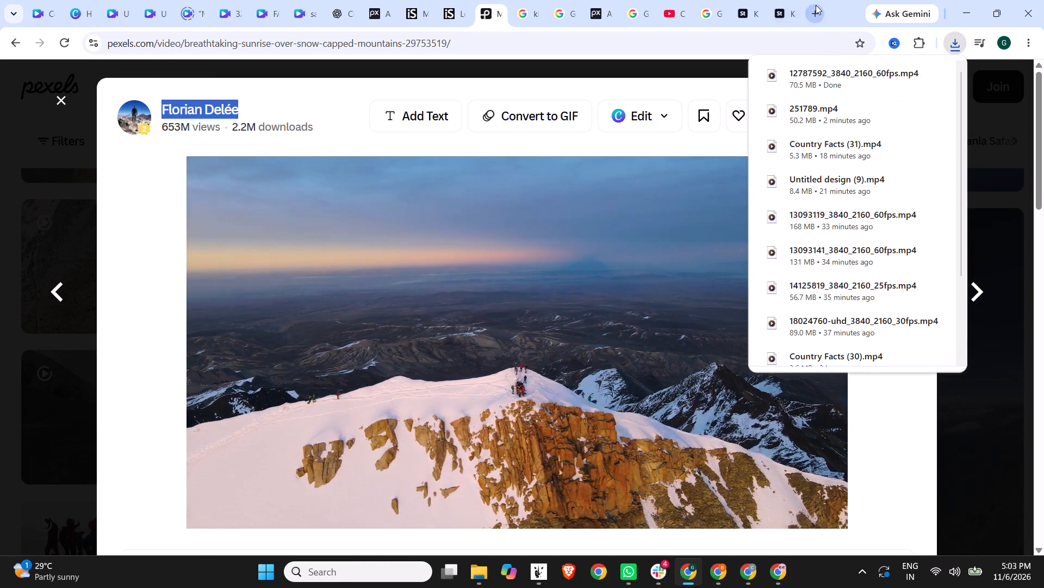
key(ctrl+v)
Copy the Pixabay video creator's name, DragonPiao, and append it to the credit note after " / ".
click(574, 0)
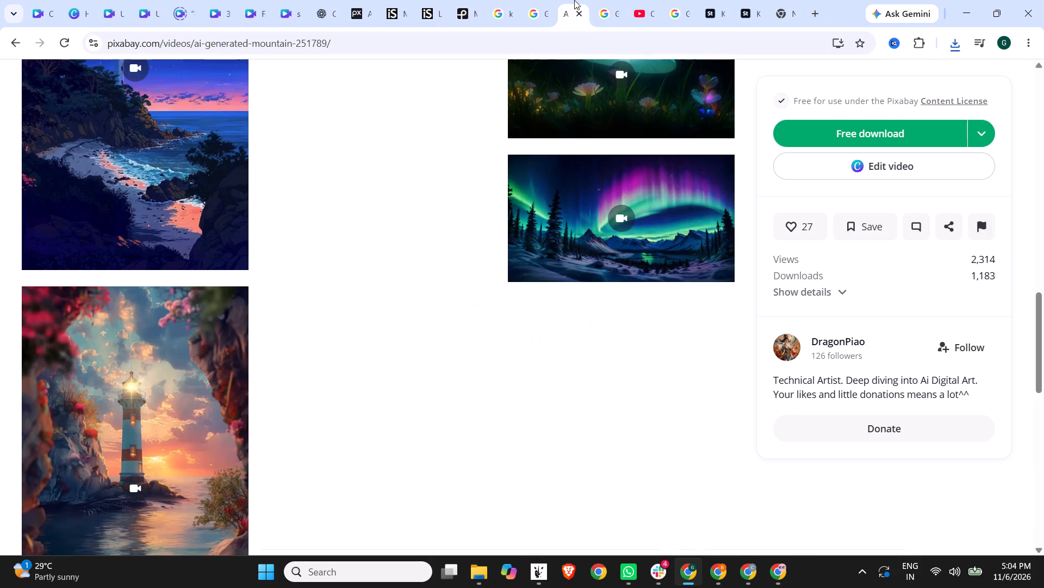
scroll(585, 246, up, 14)
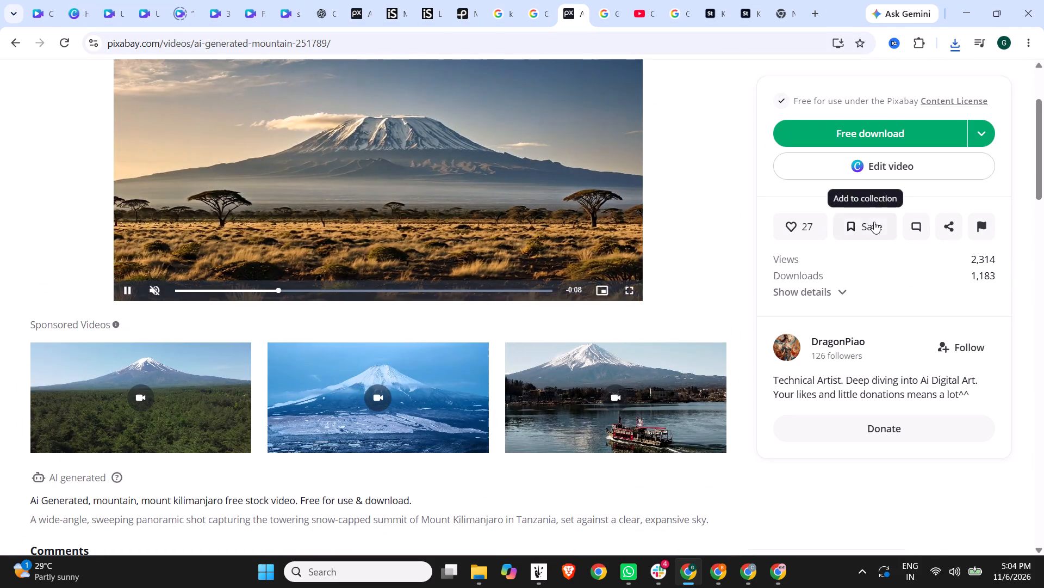
scroll(874, 222, up, 1)
drag(875, 339, 805, 340)
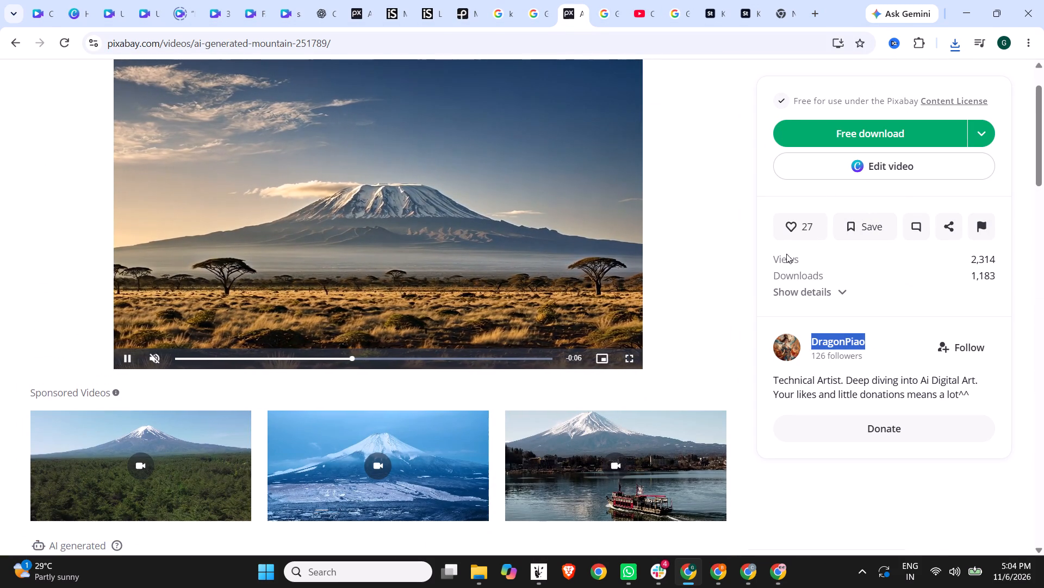
key(ctrl+c)
click(784, 1)
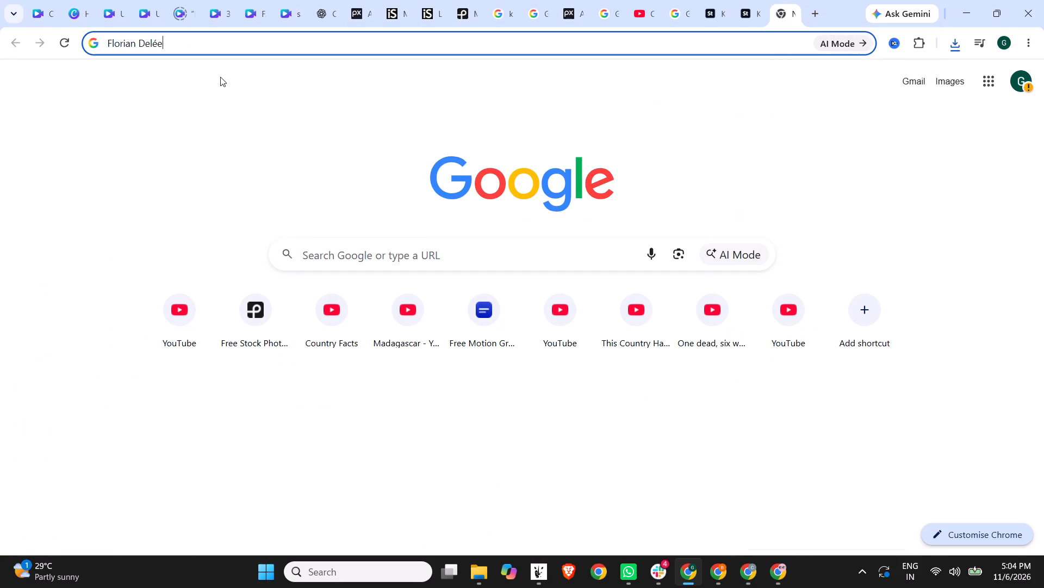
key(space)
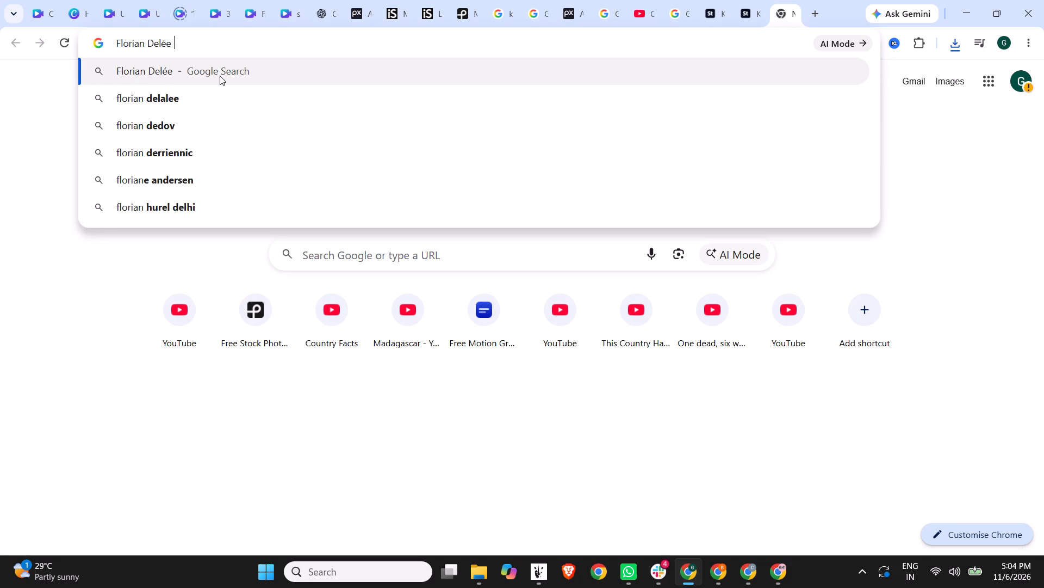
text(/)
key(space)
key(ctrl+v)
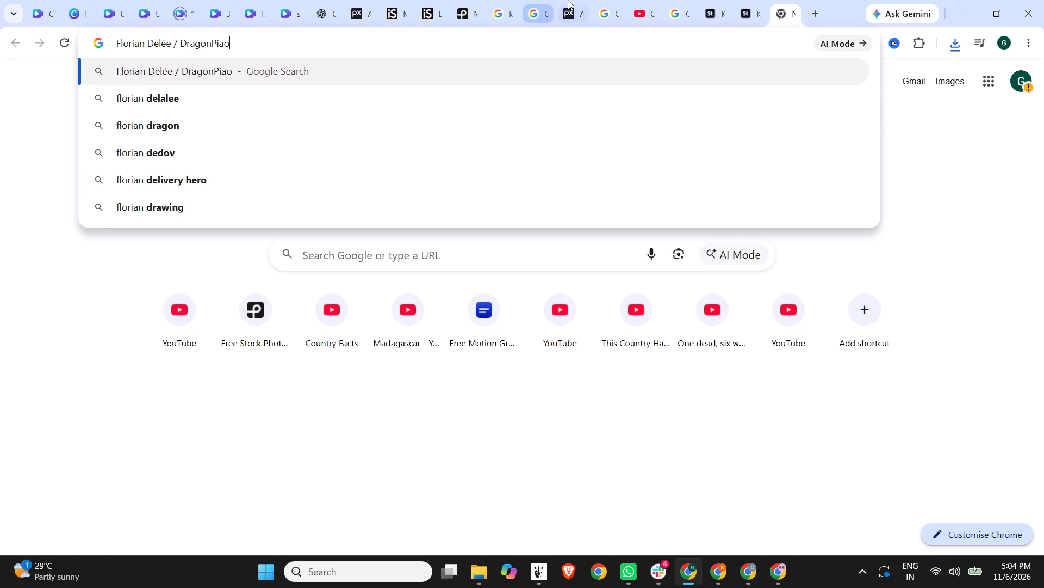
Search Google for "Kilimanjaro trek royalty free video" from the Pixabay video's tab.
click(573, 0)
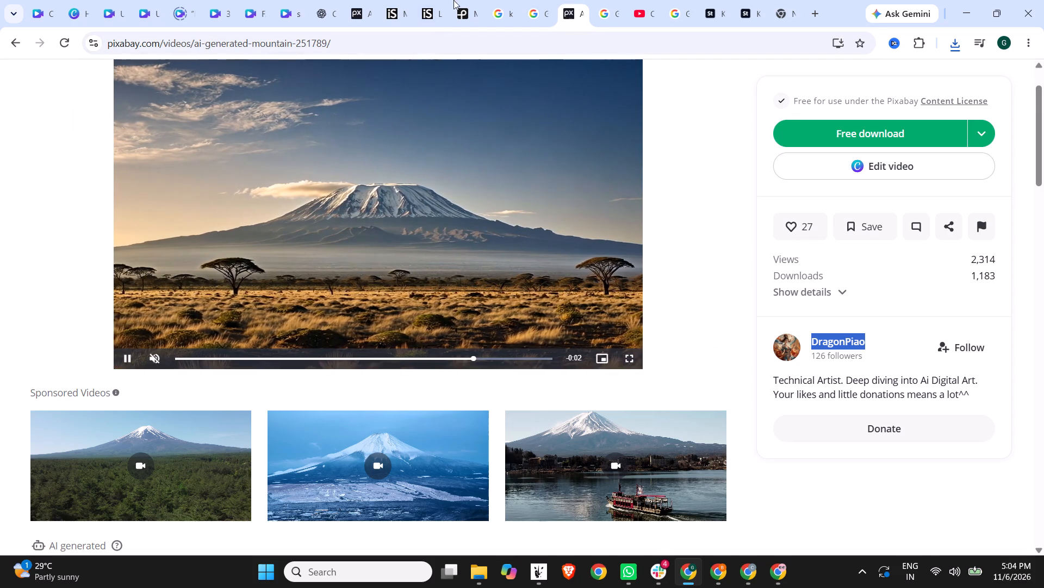
click(411, 42)
text(Kilimang)
key(BackSpace)
text(jaro)
key(space)
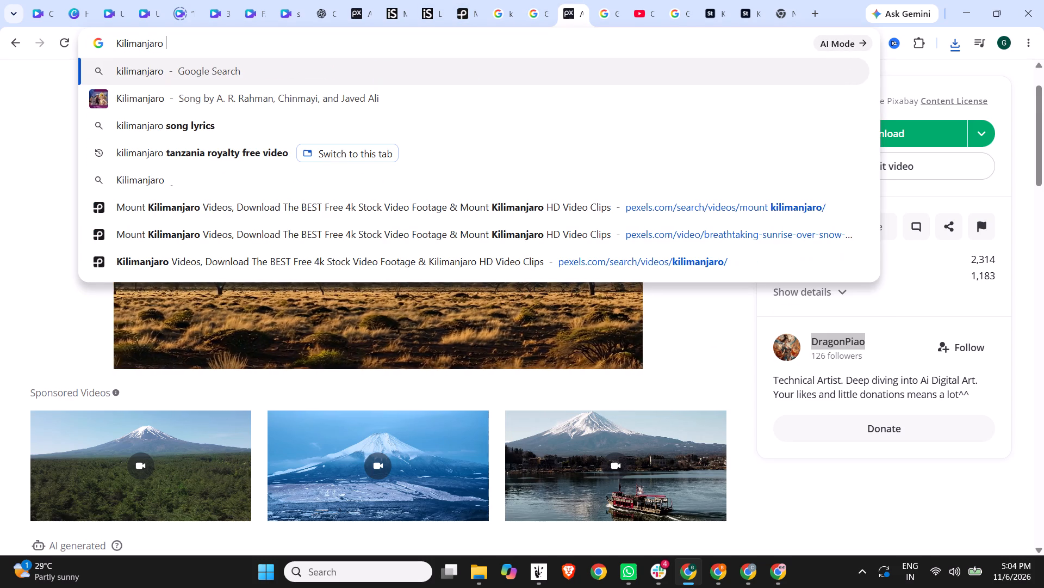
text(trek)
key(space)
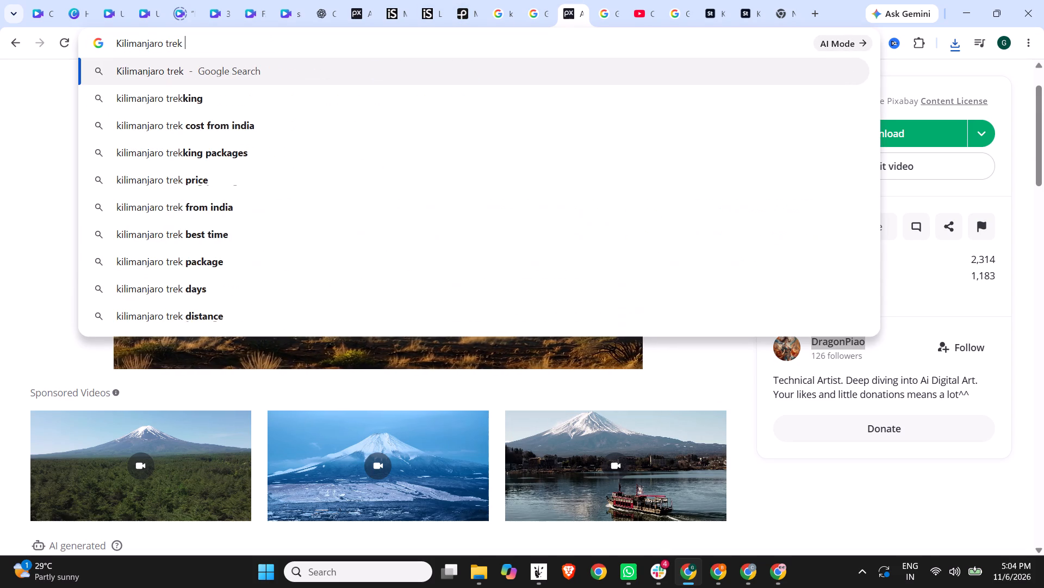
text(royalty free video)
key(Return)
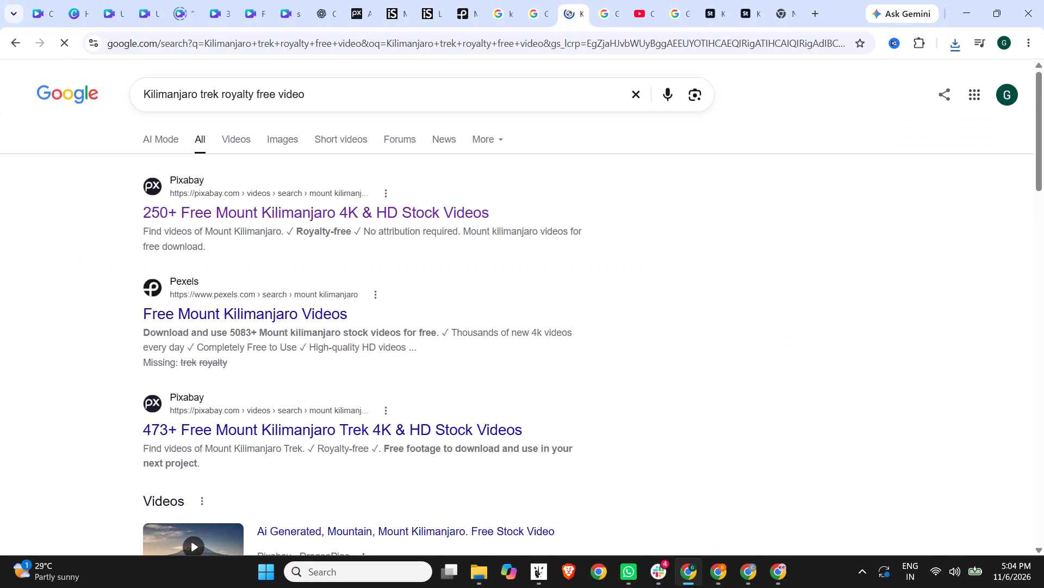
Open the Pixabay "Mount Kilimanjaro Trek" stock video result from the Google results in a new tab and switch to it.
scroll(234, 302, down, 4)
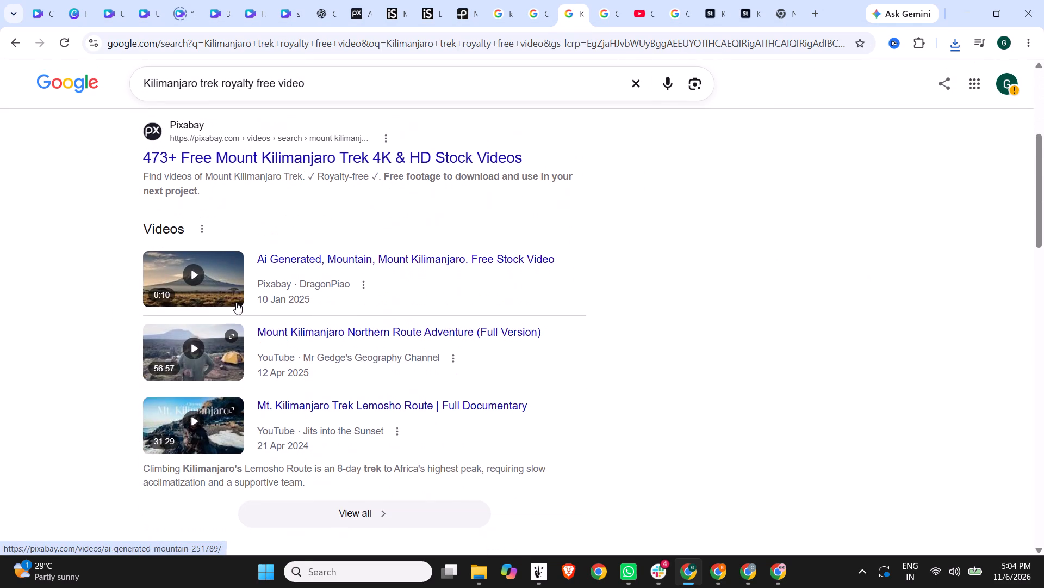
right_click(331, 148)
click(346, 159)
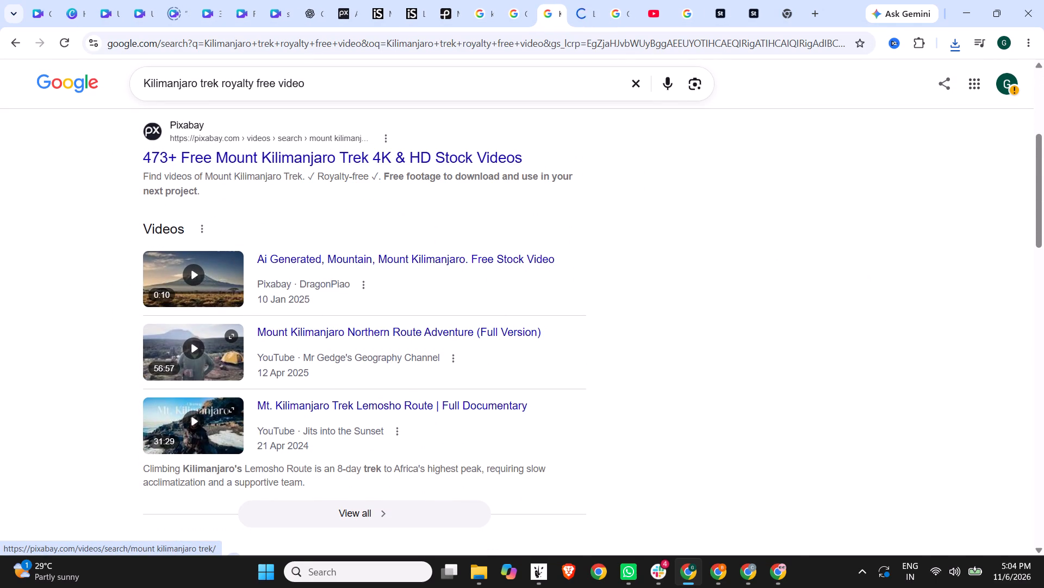
click(576, 0)
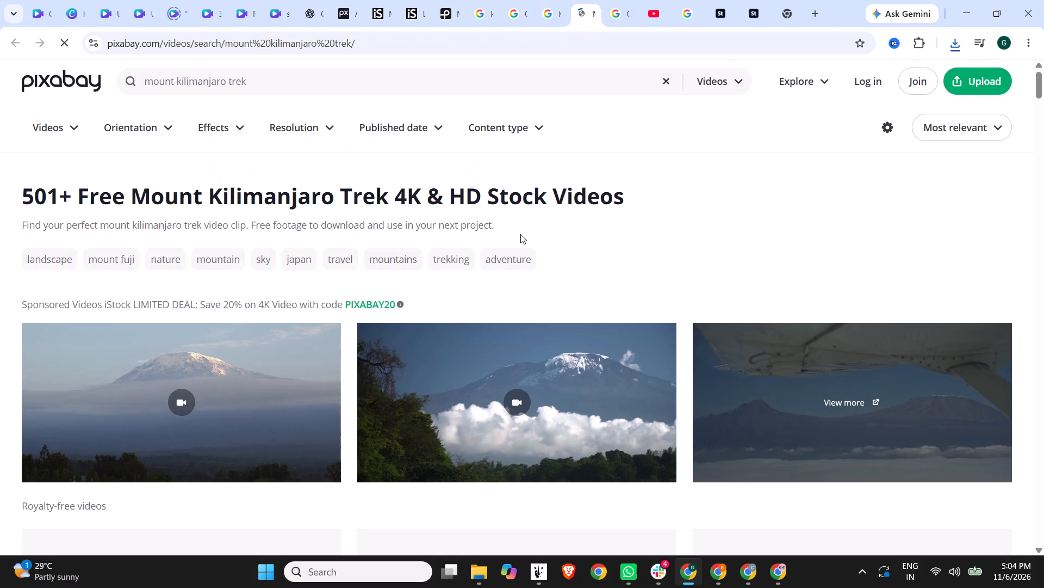
Browse the Pixabay trek results, preview the Mount Fuji morning highway clip and its description, and return to the results.
scroll(520, 234, down, 6)
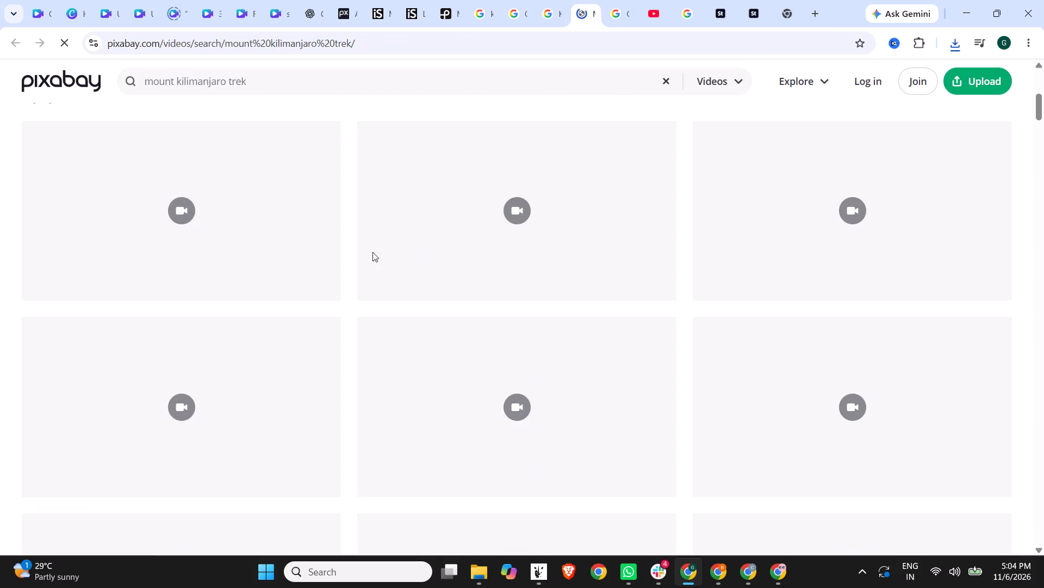
scroll(297, 206, up, 2)
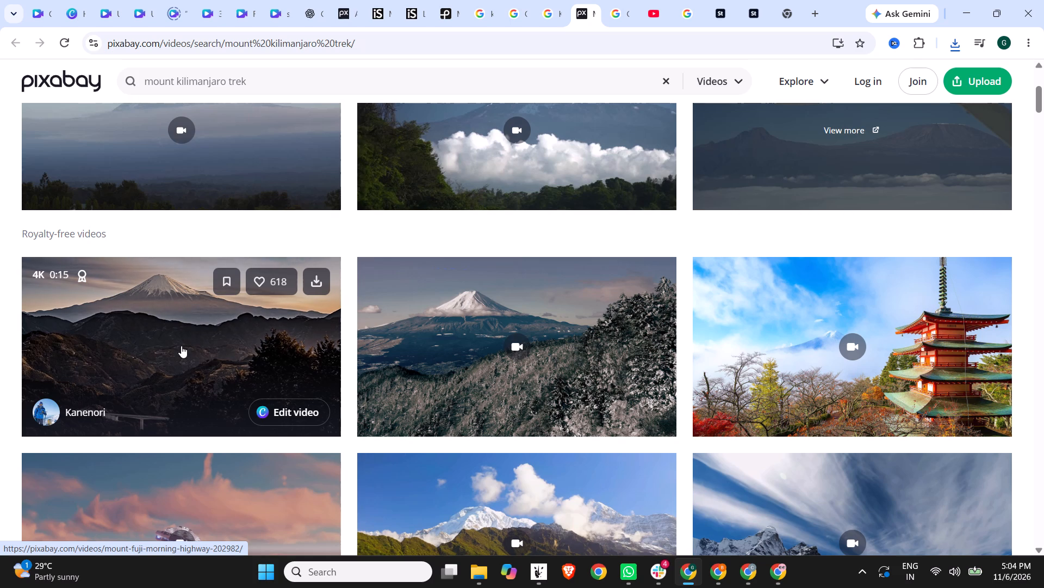
scroll(187, 346, down, 3)
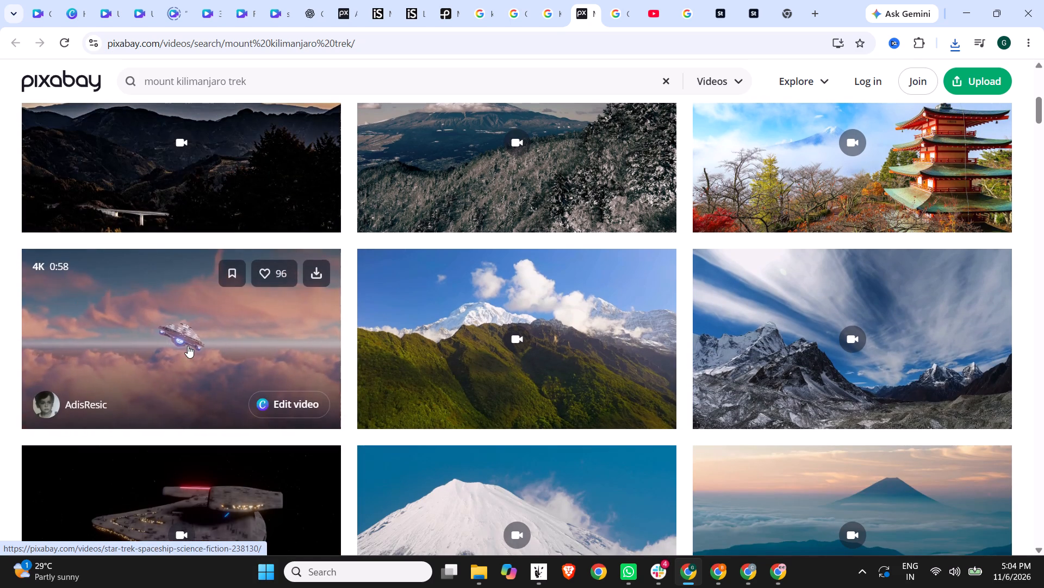
scroll(200, 343, down, 2)
scroll(200, 343, up, 5)
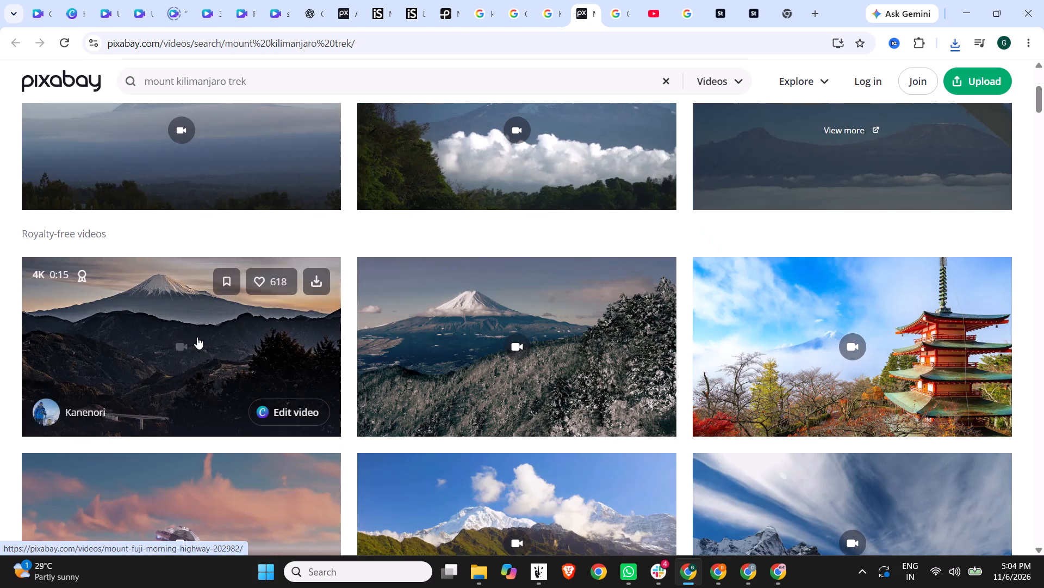
click(190, 335)
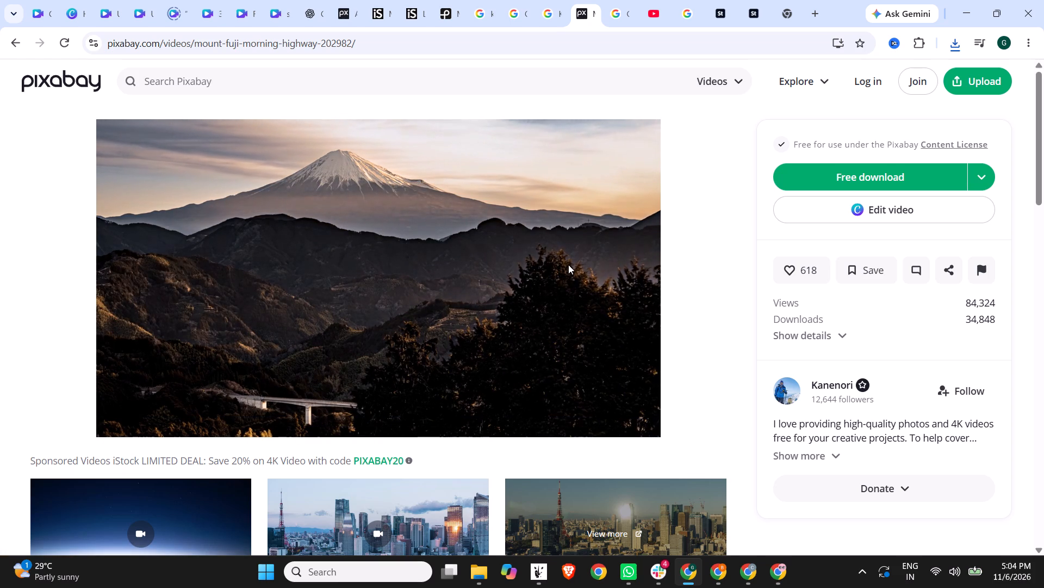
key(Escape)
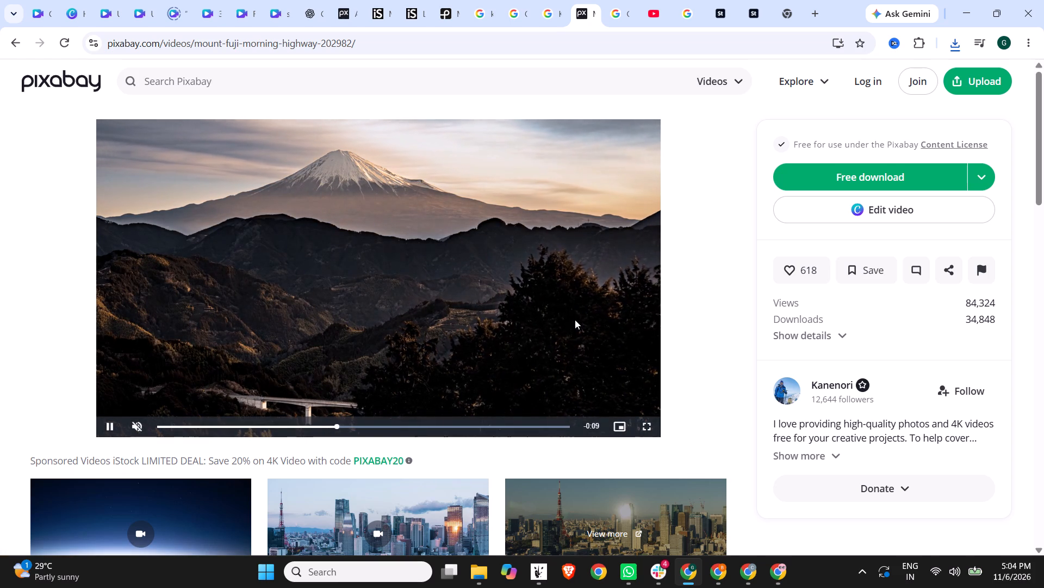
scroll(227, 441, down, 2)
scroll(404, 433, down, 3)
key(Escape)
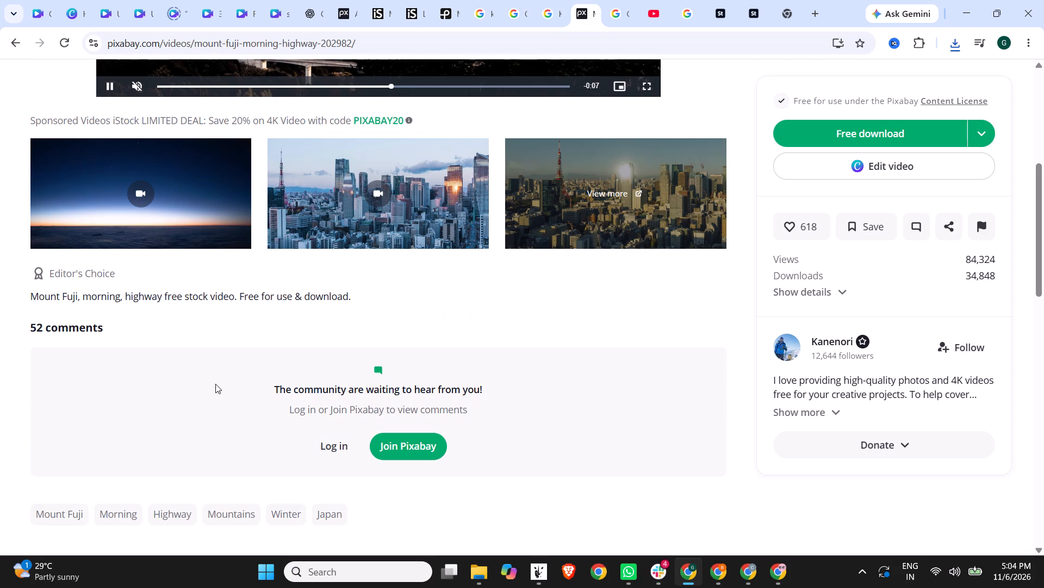
click(15, 39)
Browse further through the trek results, preview the clip of a snow-covered Mount Fuji above clouds, and return to the results.
scroll(197, 298, down, 2)
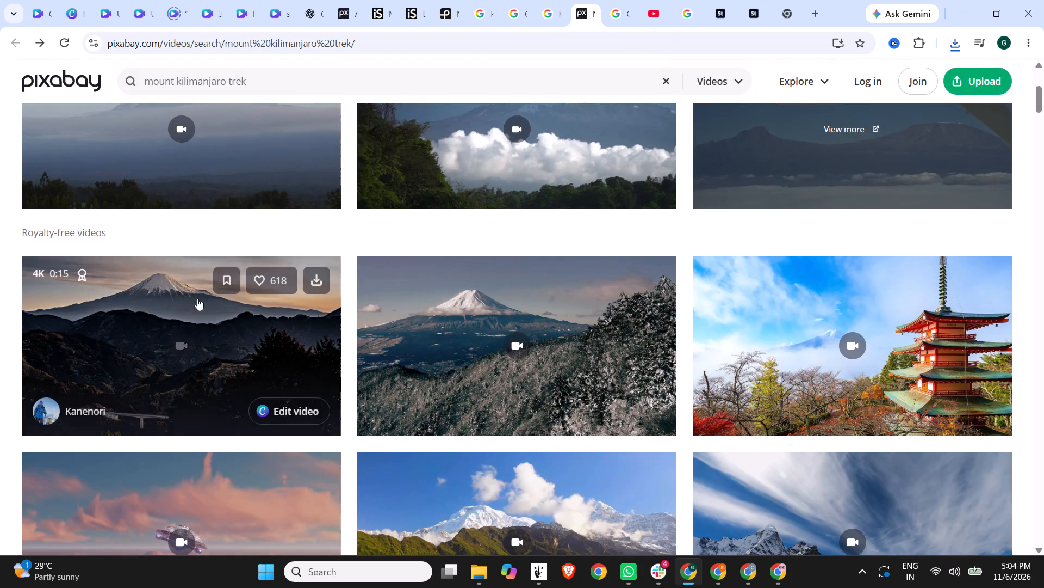
scroll(207, 309, up, 6)
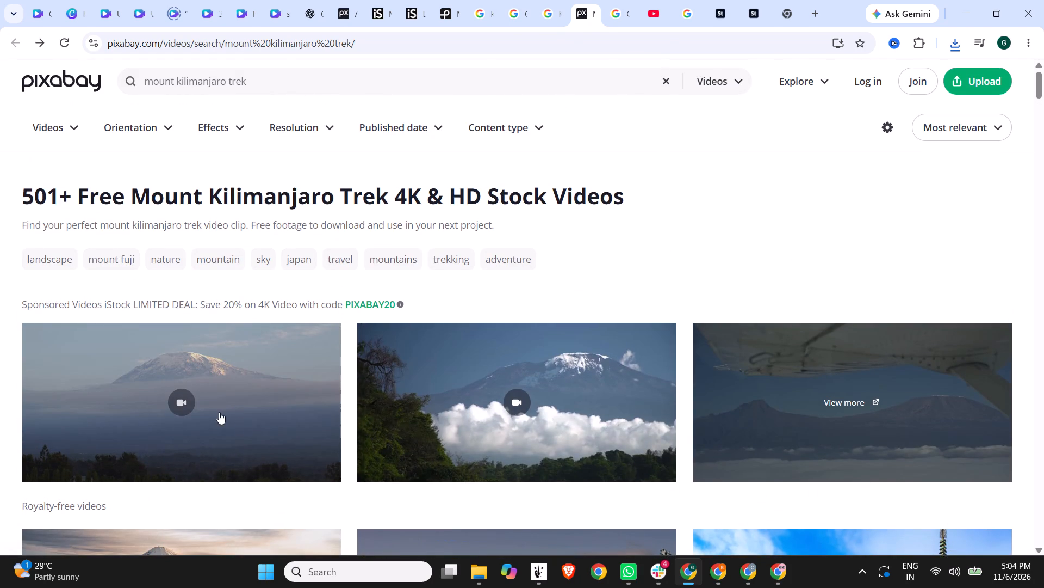
scroll(320, 398, down, 5)
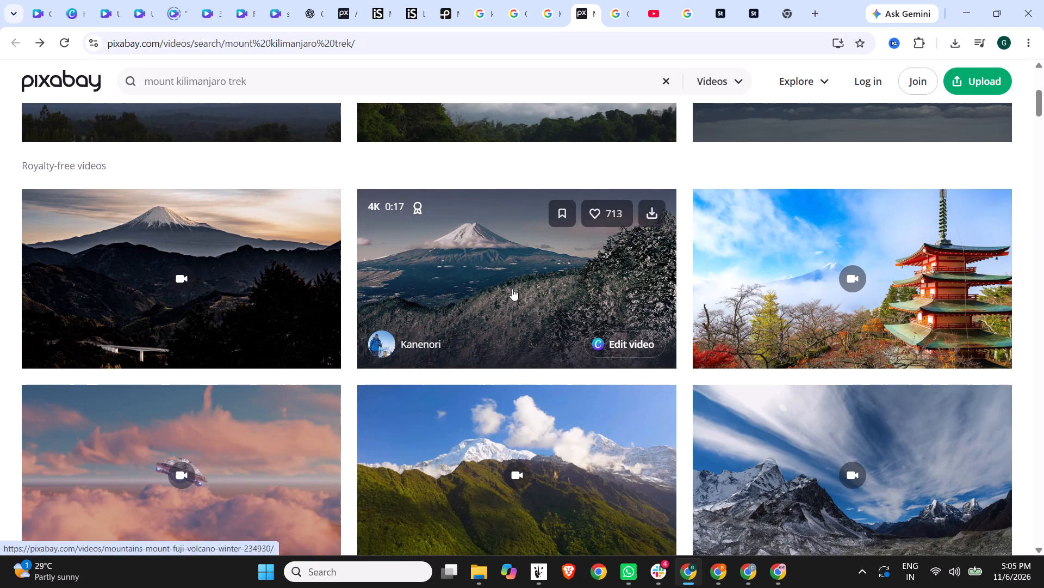
scroll(512, 289, down, 6)
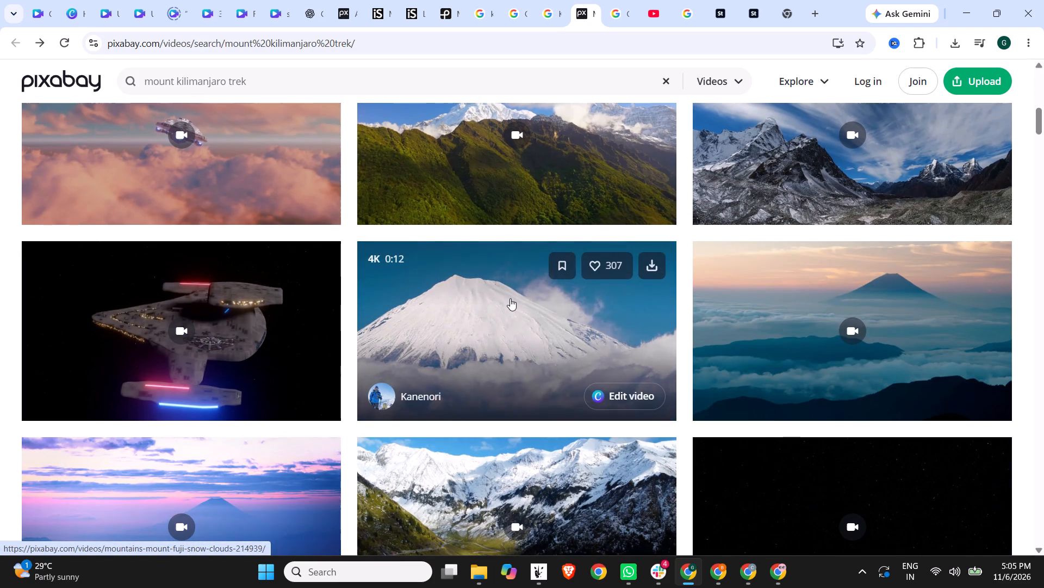
scroll(510, 298, down, 2)
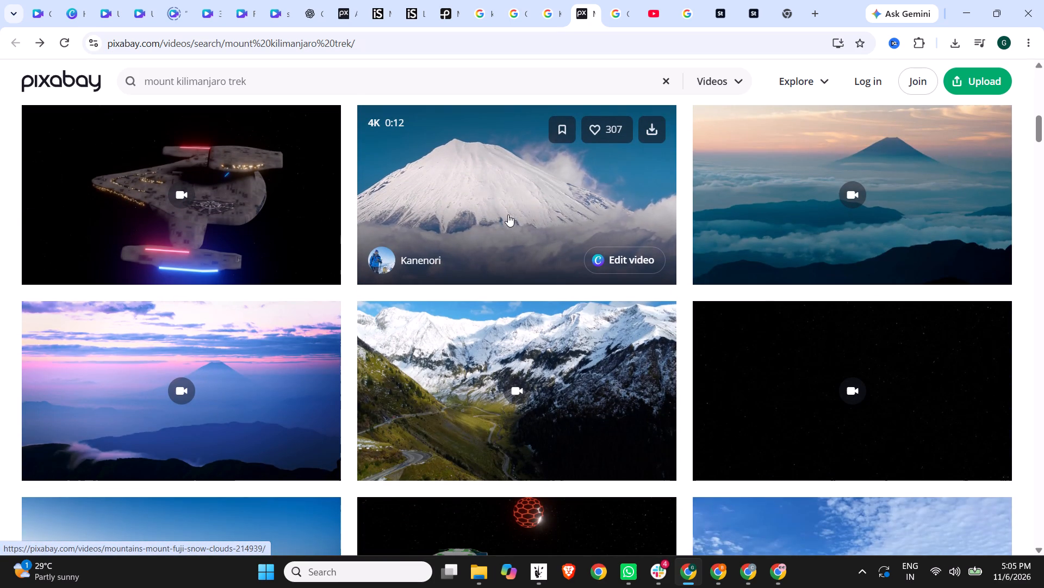
click(508, 215)
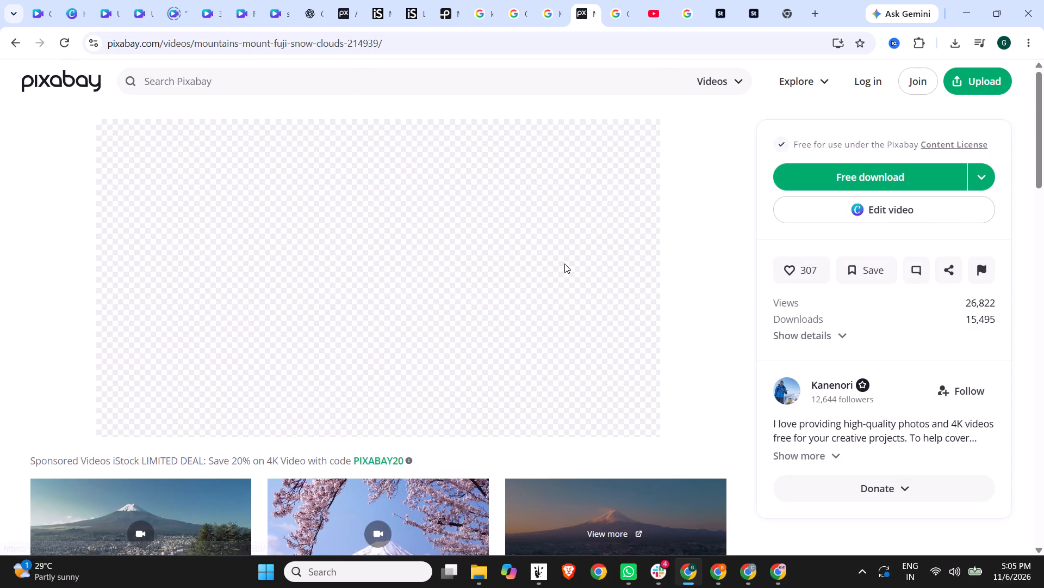
scroll(564, 264, down, 3)
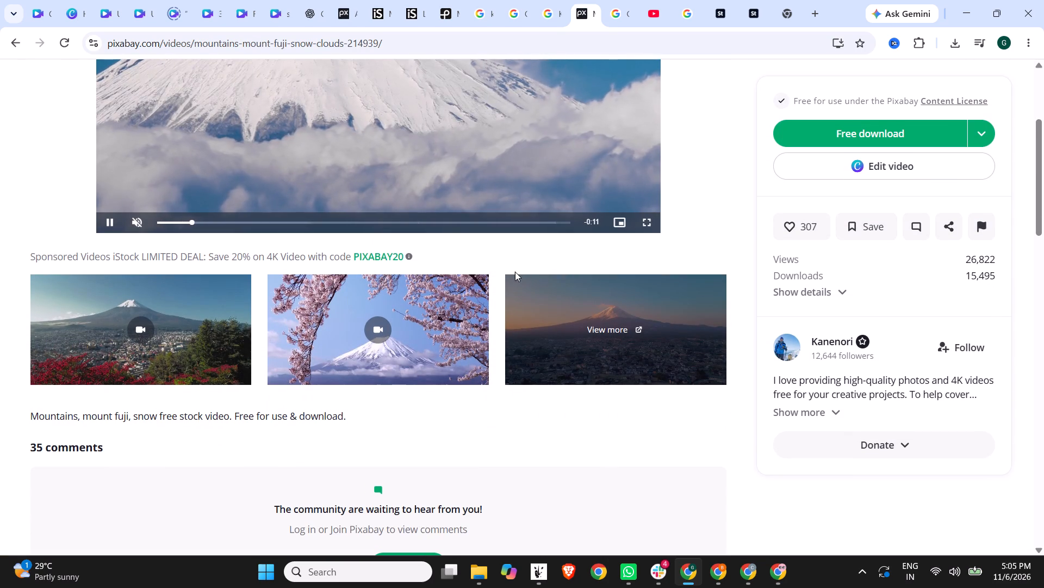
key(Escape)
scroll(799, 152, up, 5)
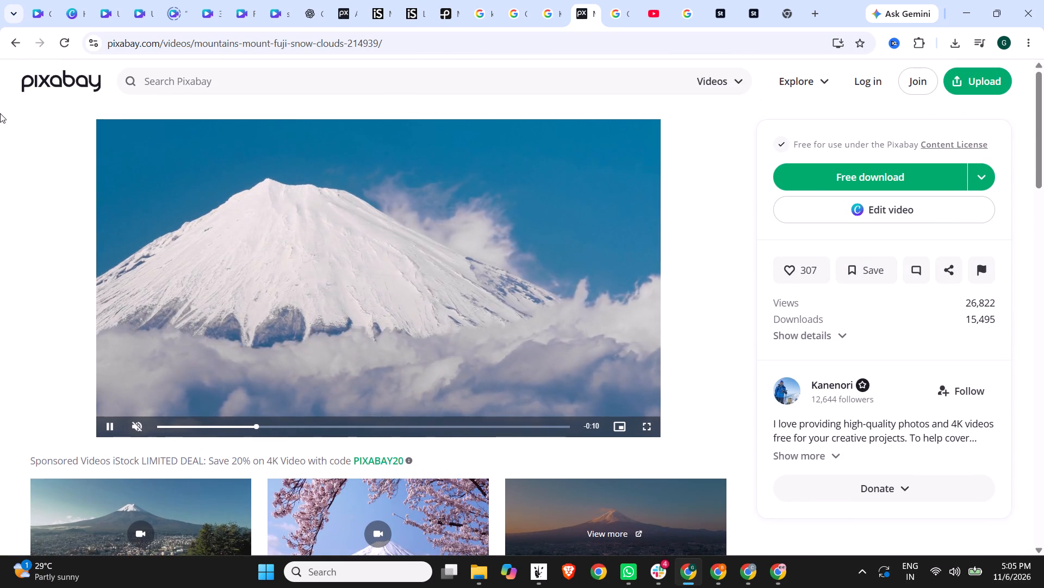
click(13, 49)
Preview the Pixabay clip of Mount Fuji behind a flower field under a blue sky and return to the results.
scroll(553, 324, down, 2)
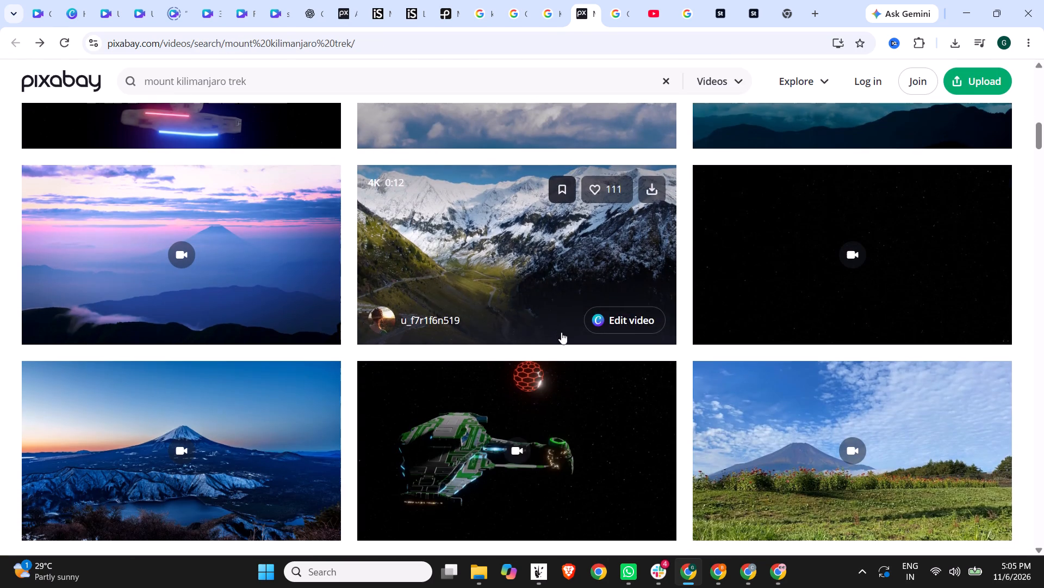
scroll(561, 332, down, 4)
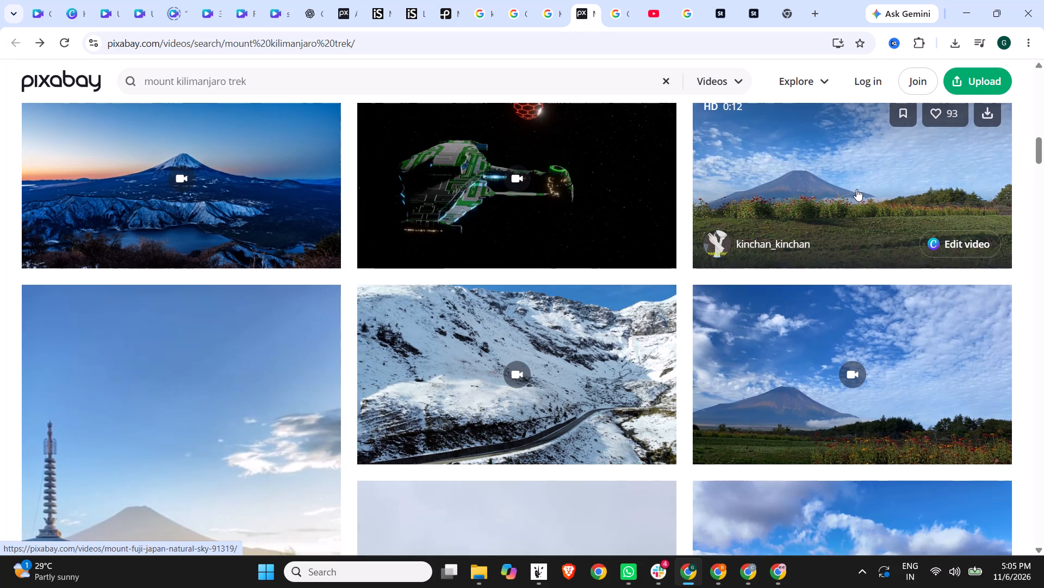
click(856, 189)
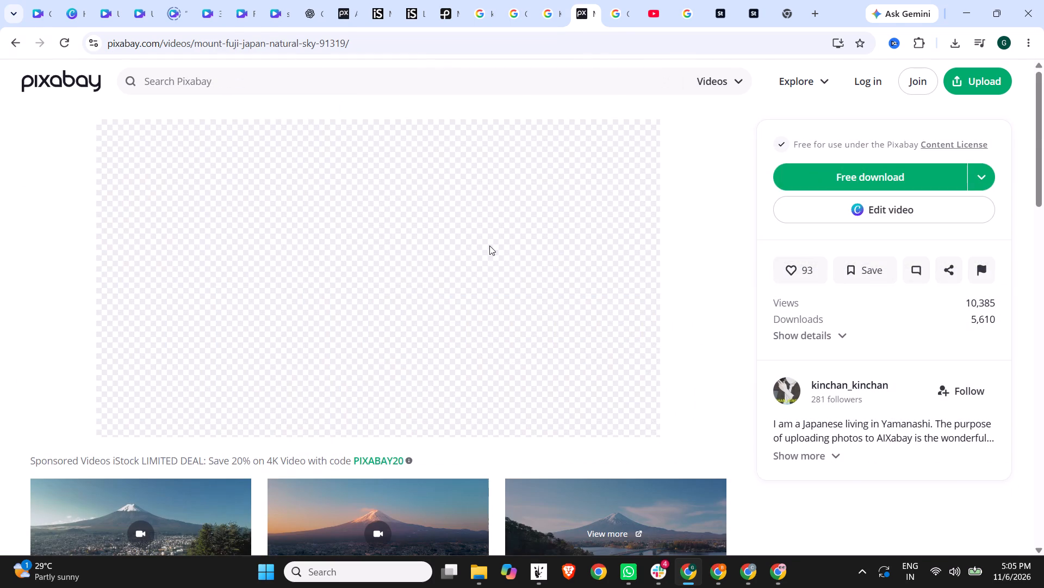
key(Escape)
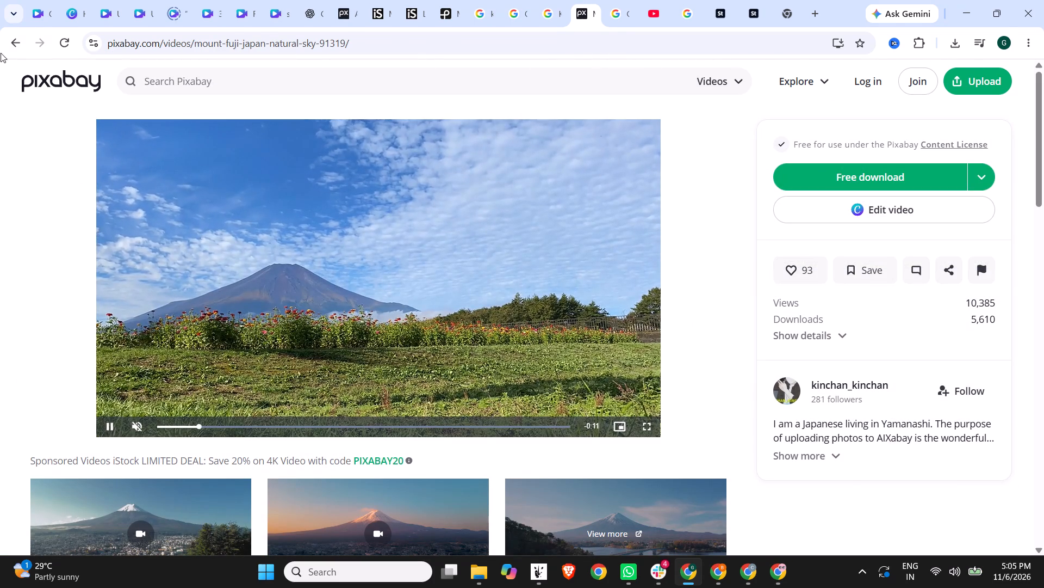
click(12, 48)
click(12, 47)
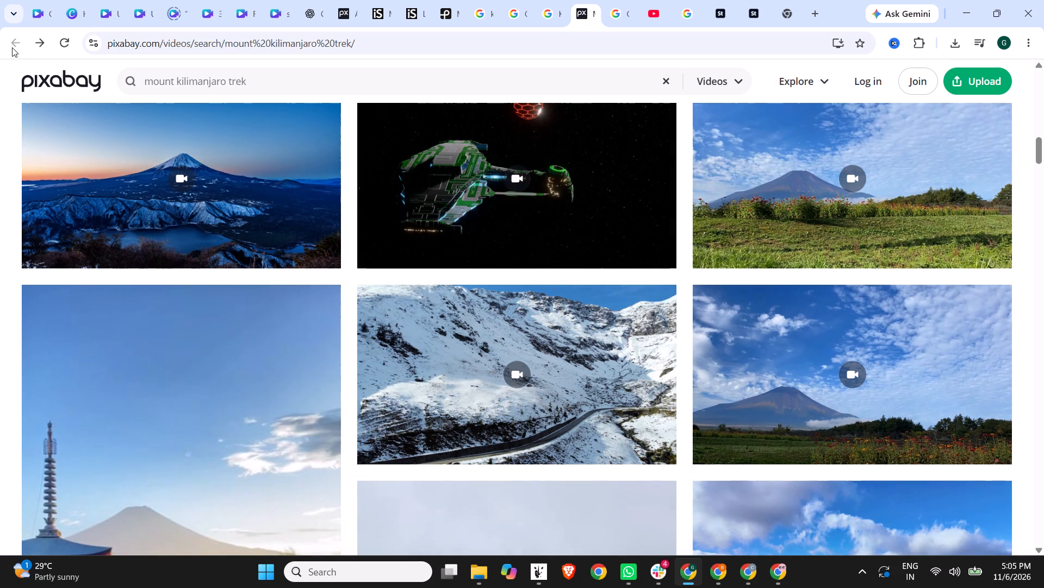
Return to the Google results for "Kilimanjaro trek royalty free video" and open Vecteezy's Mount Kilimanjaro stock footage result in a new tab.
click(543, 0)
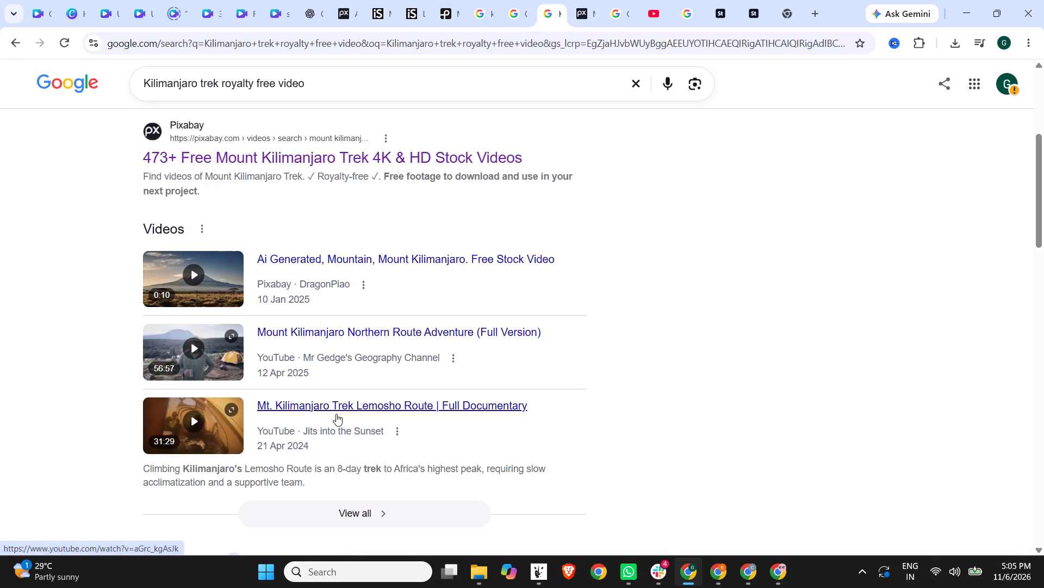
scroll(591, 362, down, 4)
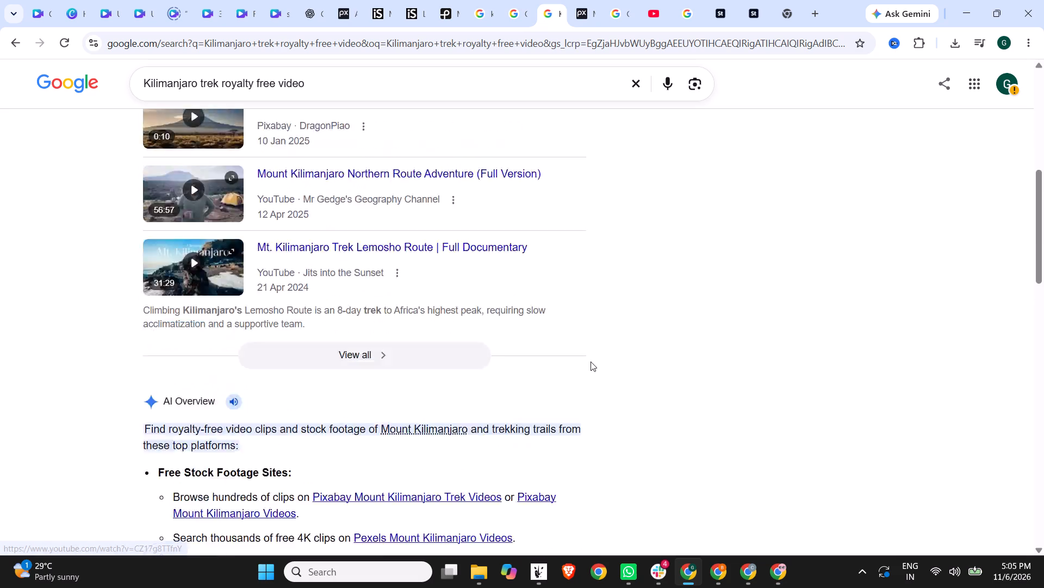
scroll(591, 362, down, 4)
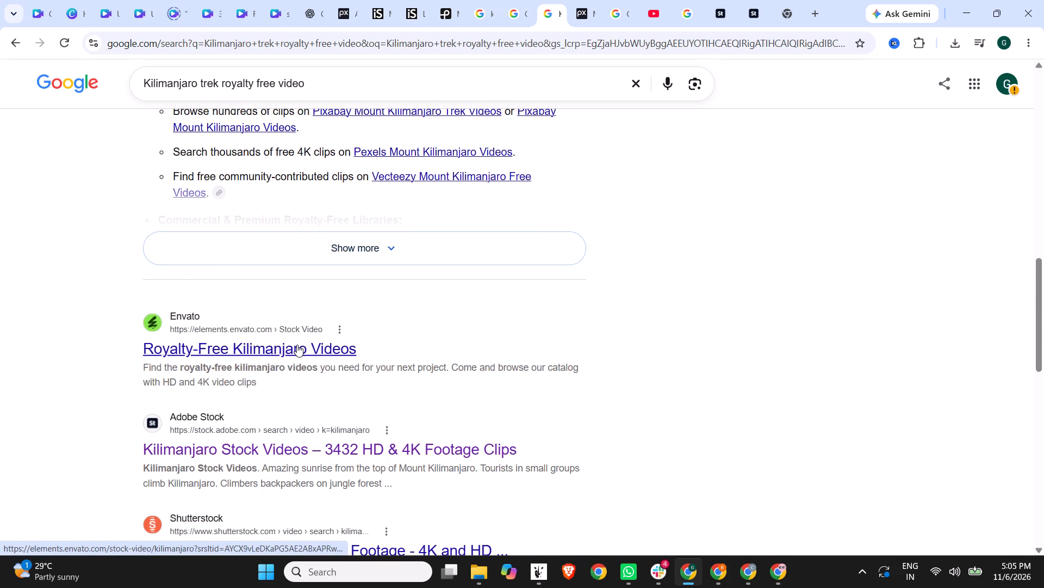
scroll(297, 345, down, 5)
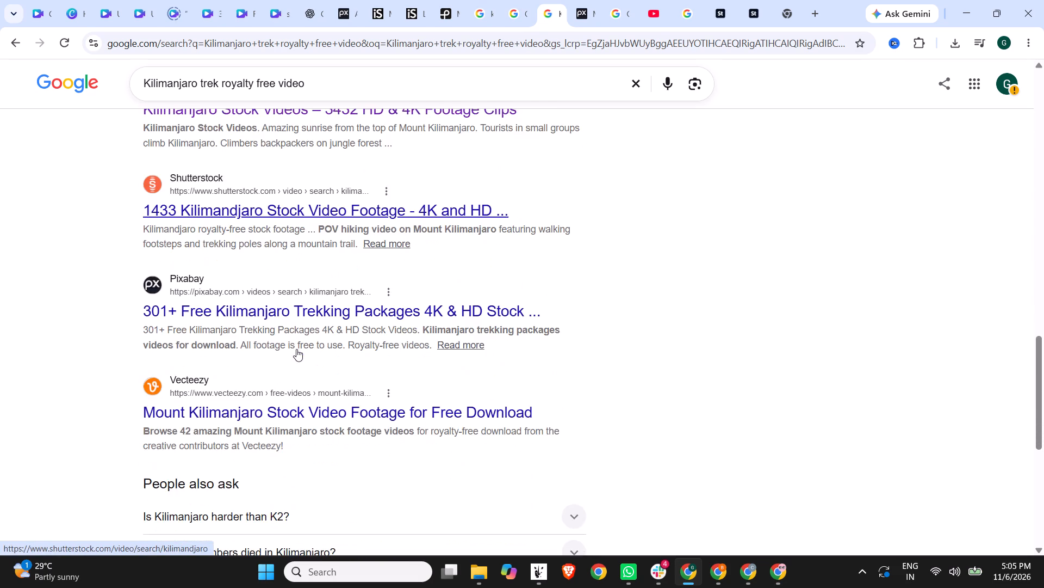
scroll(296, 349, down, 2)
right_click(301, 274)
click(332, 292)
Go to the next page of Google results for the Kilimanjaro trek search.
scroll(329, 309, down, 5)
click(294, 426)
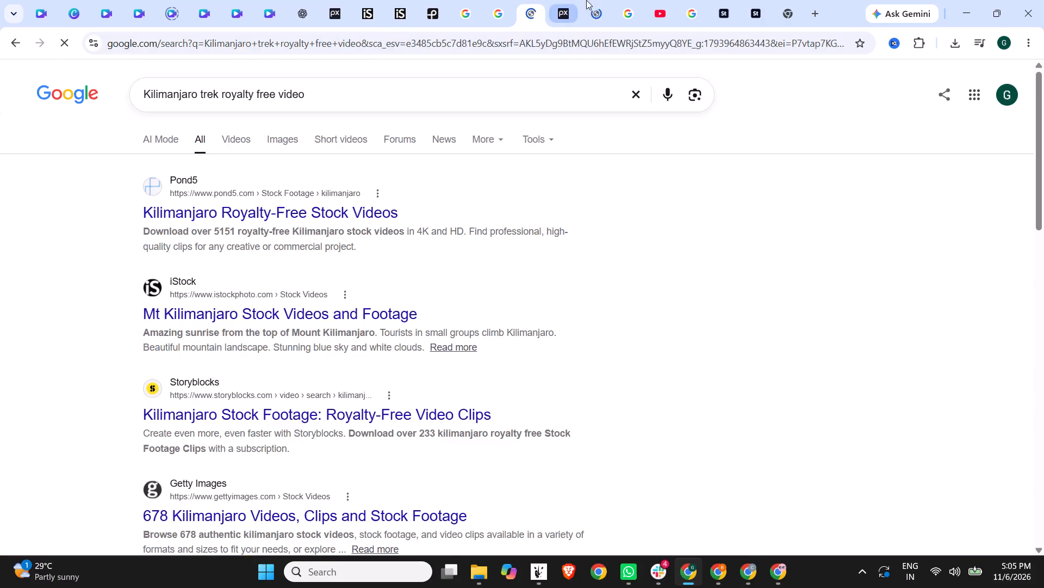
In Vecteezy's Mount Kilimanjaro results, open the clip "The imposing peak of Mount Kilimanjaro" and check its download sizes and related videos.
click(589, 0)
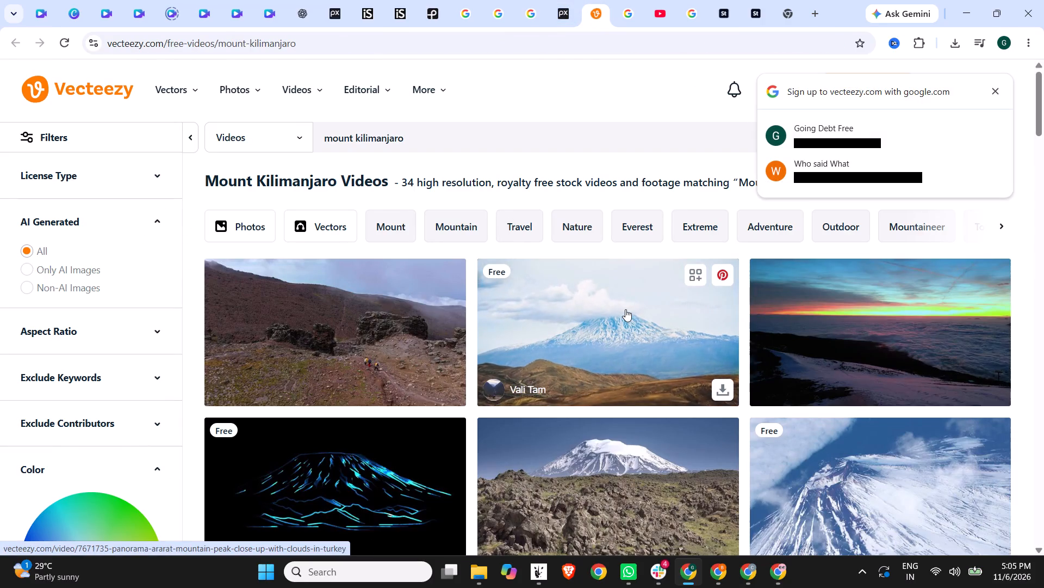
scroll(626, 310, down, 3)
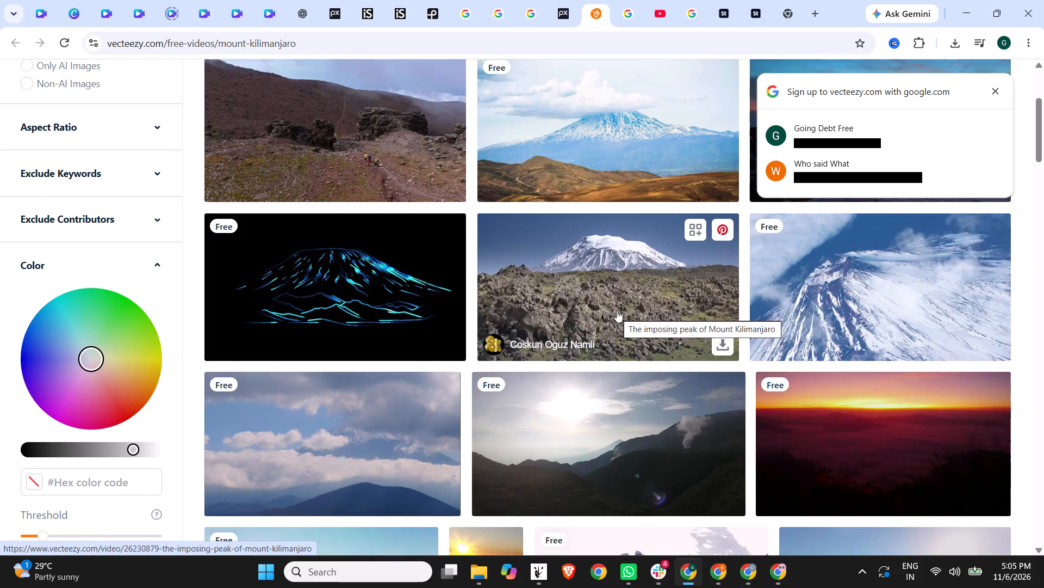
click(617, 310)
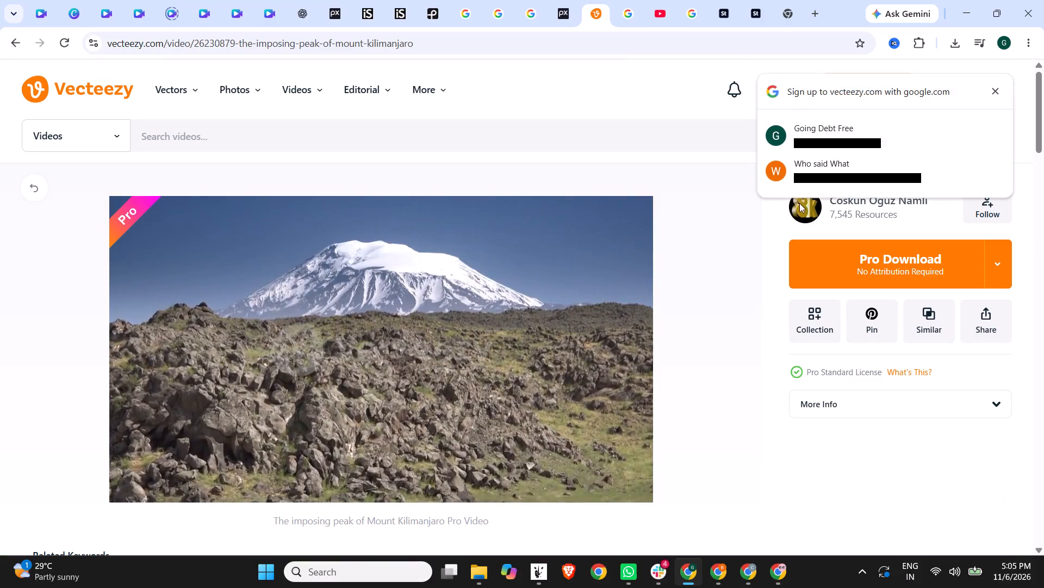
click(997, 263)
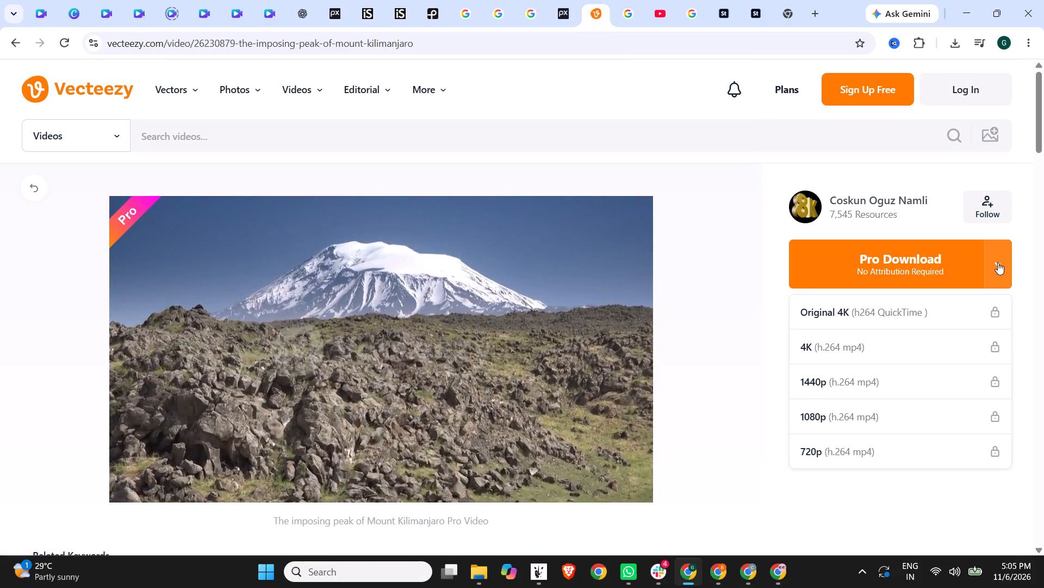
click(998, 262)
scroll(687, 291, down, 4)
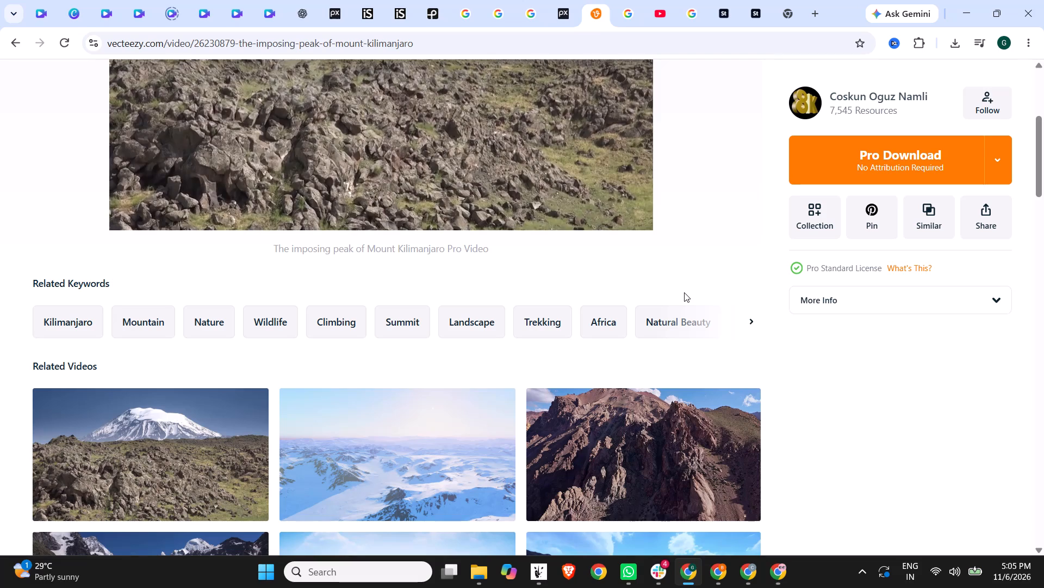
scroll(684, 292, up, 4)
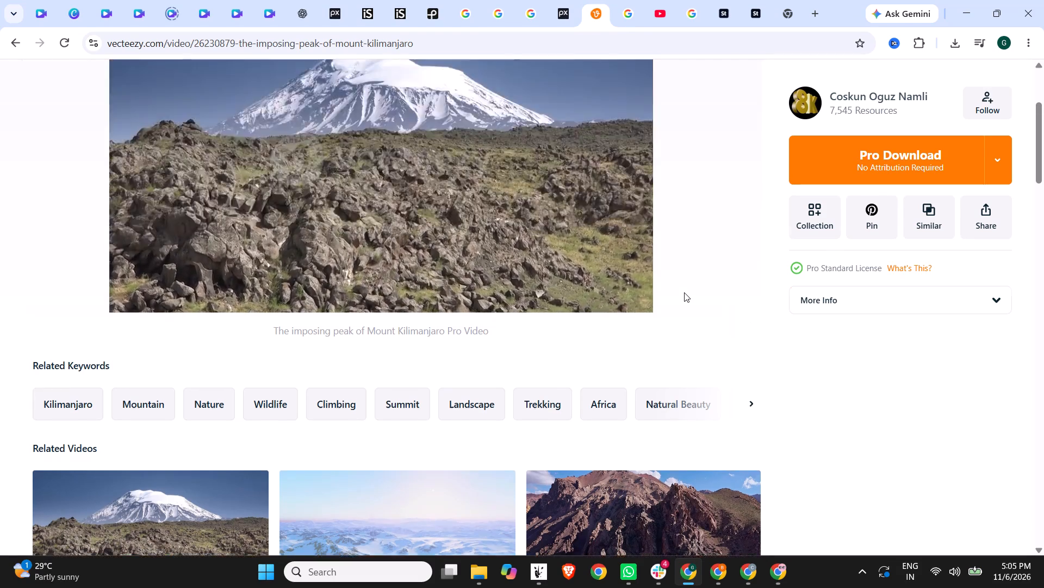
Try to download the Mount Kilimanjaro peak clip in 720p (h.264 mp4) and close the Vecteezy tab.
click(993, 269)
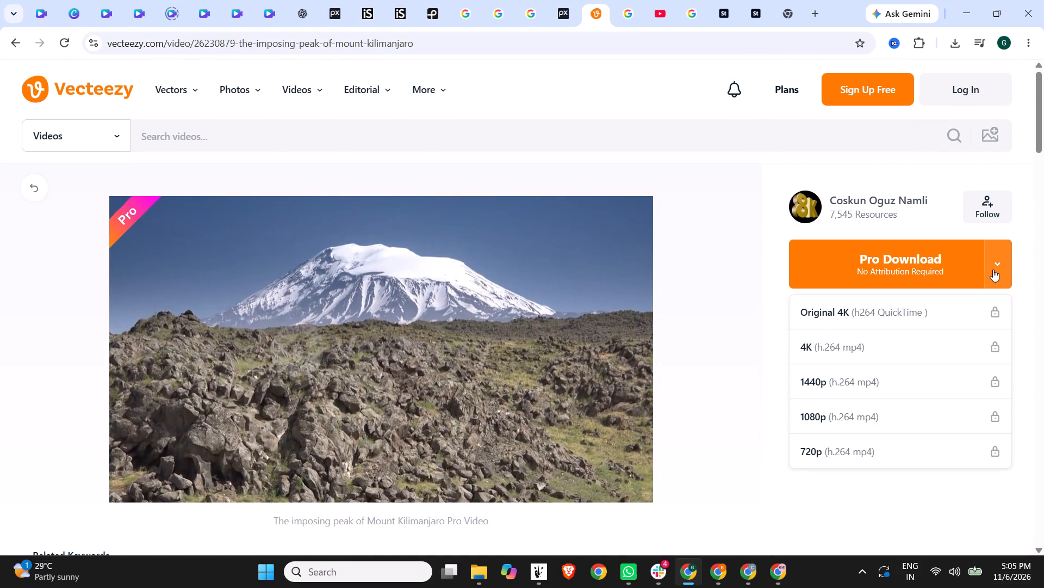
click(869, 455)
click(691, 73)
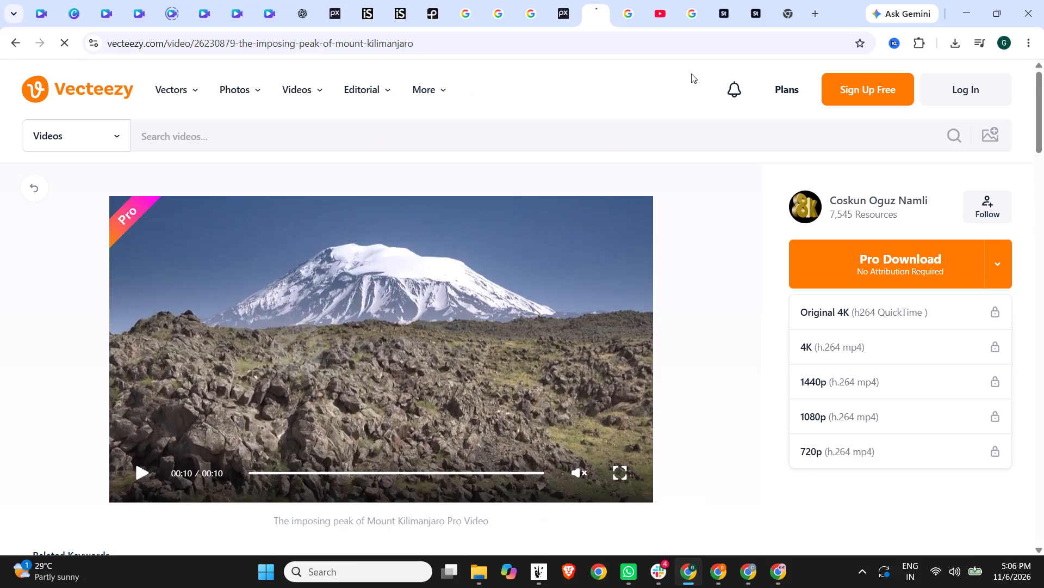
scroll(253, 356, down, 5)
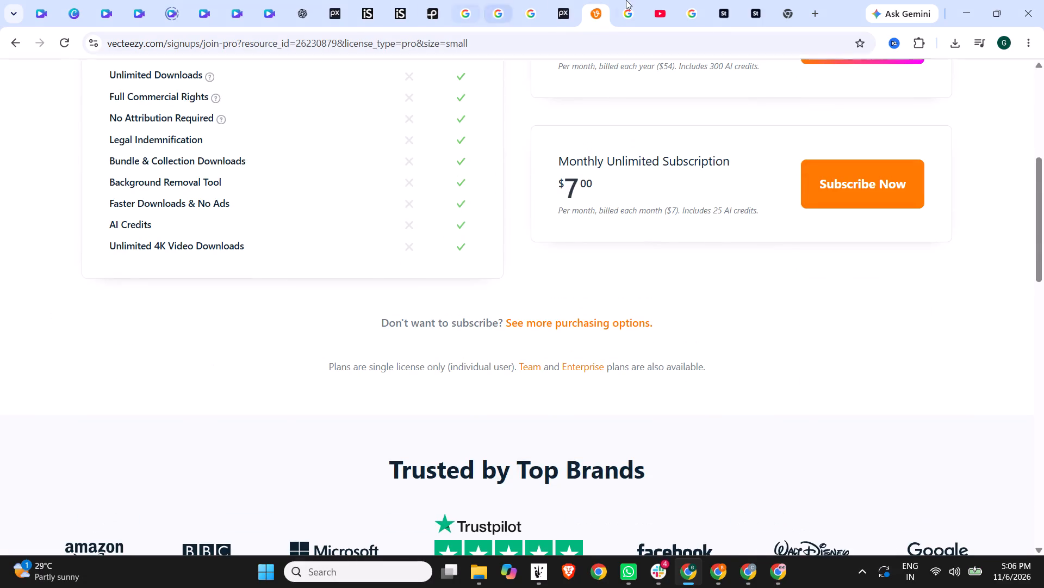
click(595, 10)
Return to the Google results for "Kilimanjaro trek royalty free video" and open Pond5's Mt Kilimanjaro stock videos result in a new tab.
click(530, 0)
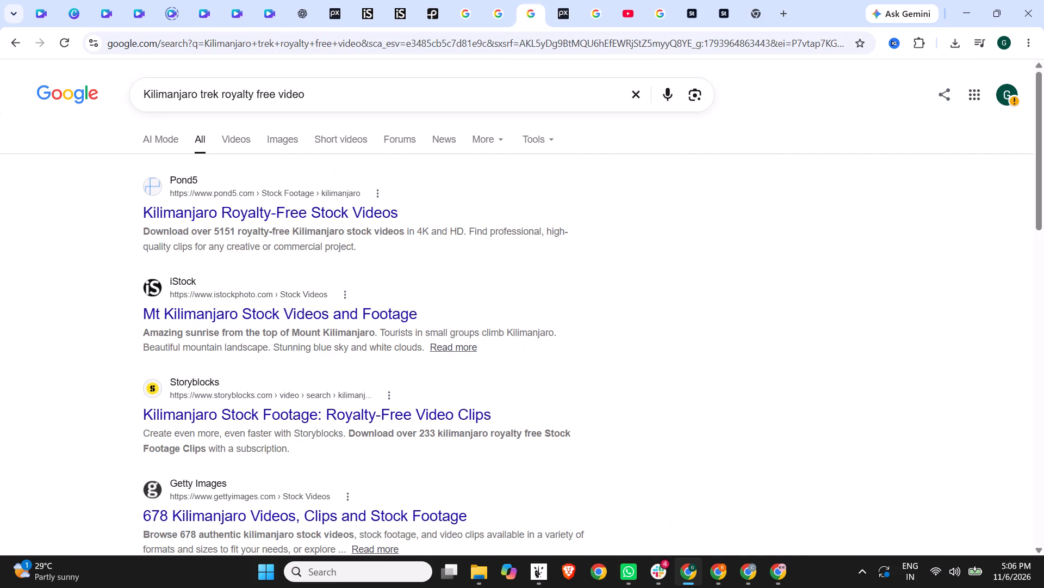
scroll(281, 306, down, 4)
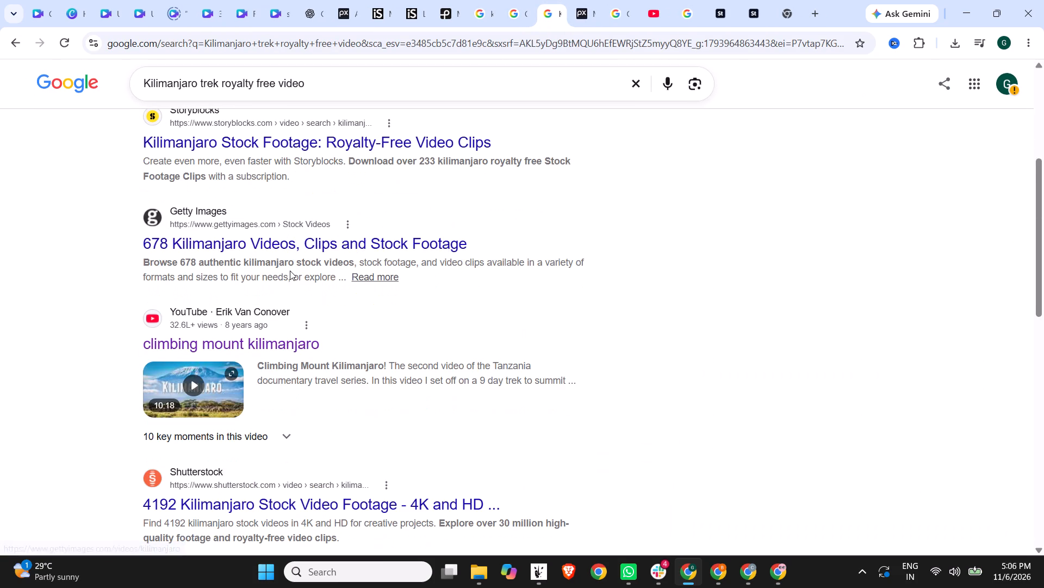
scroll(290, 271, down, 1)
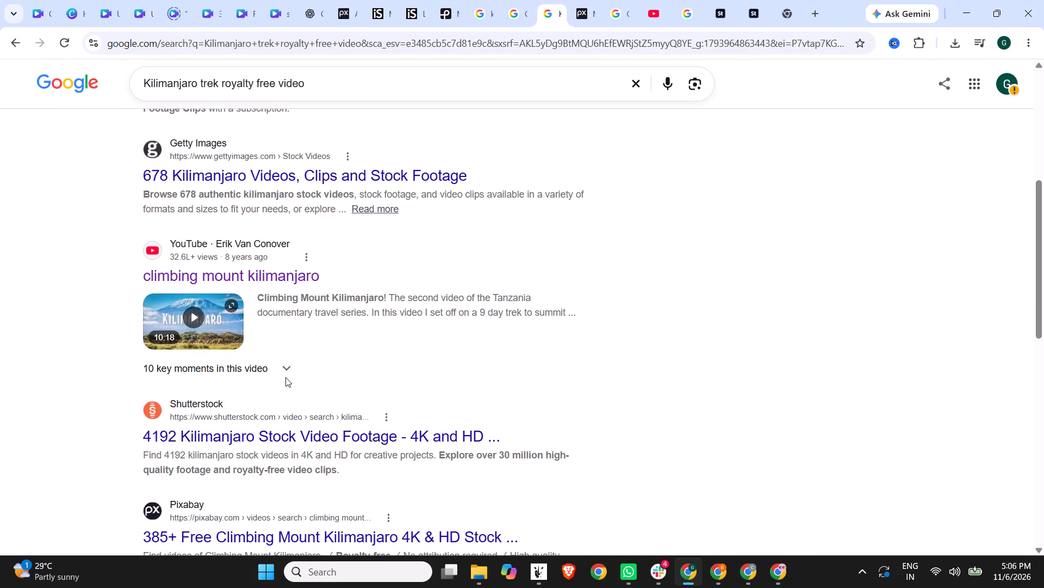
scroll(285, 377, down, 2)
scroll(289, 328, down, 2)
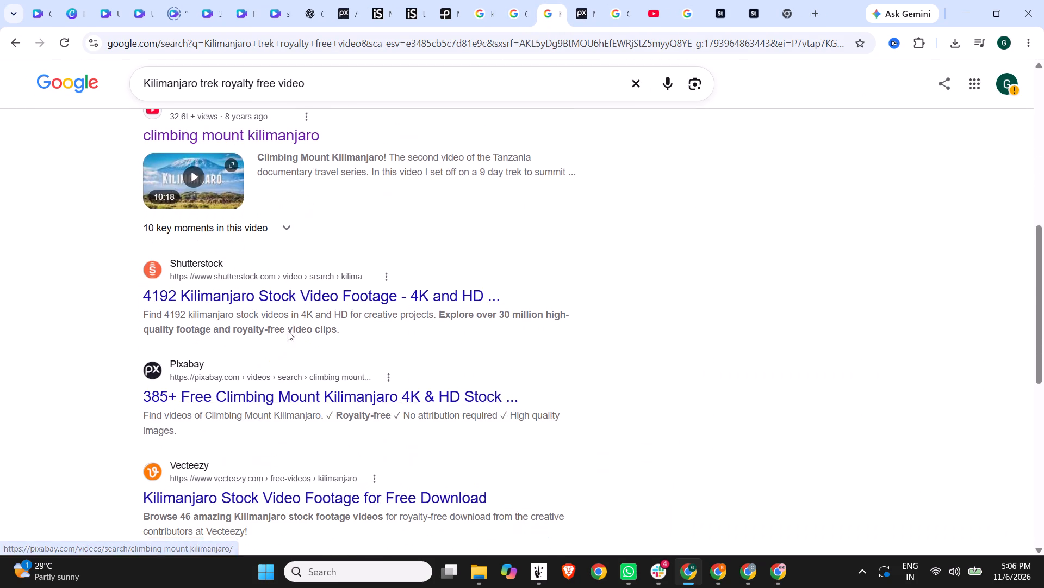
scroll(288, 331, down, 3)
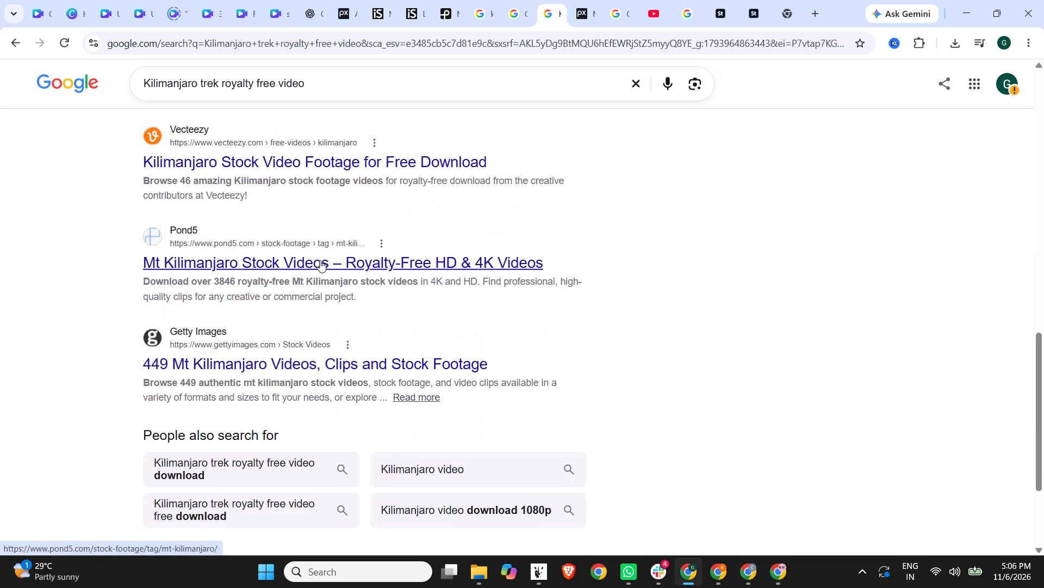
right_click(320, 259)
click(365, 281)
Go to page 3 of the Google results for the Kilimanjaro trek search.
scroll(340, 319, down, 2)
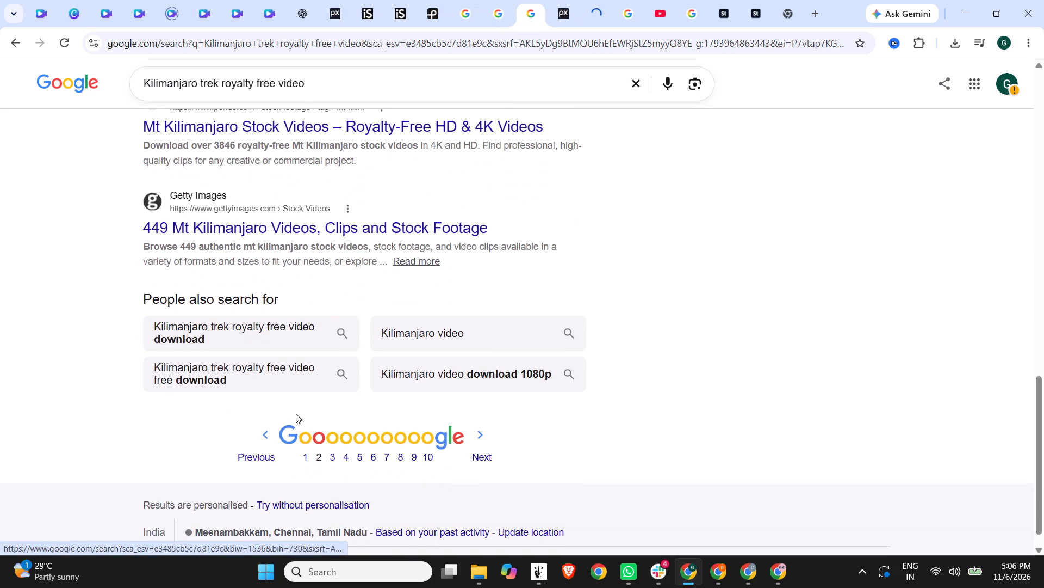
click(330, 445)
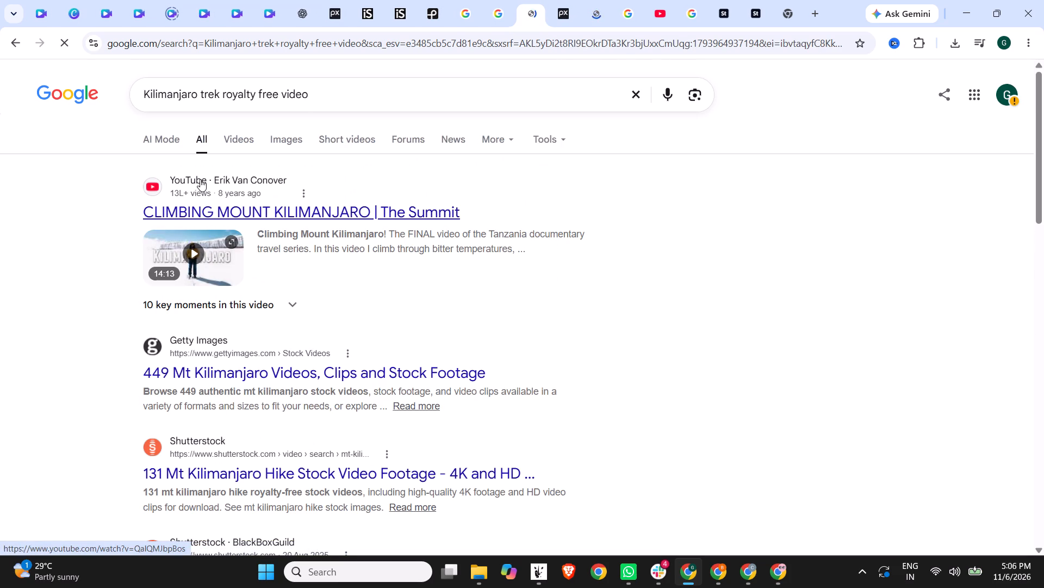
Open Shutterstock's forest trail on Mount Kilimanjaro clip from the results, check its licensing, and return to Google.
scroll(141, 209, down, 2)
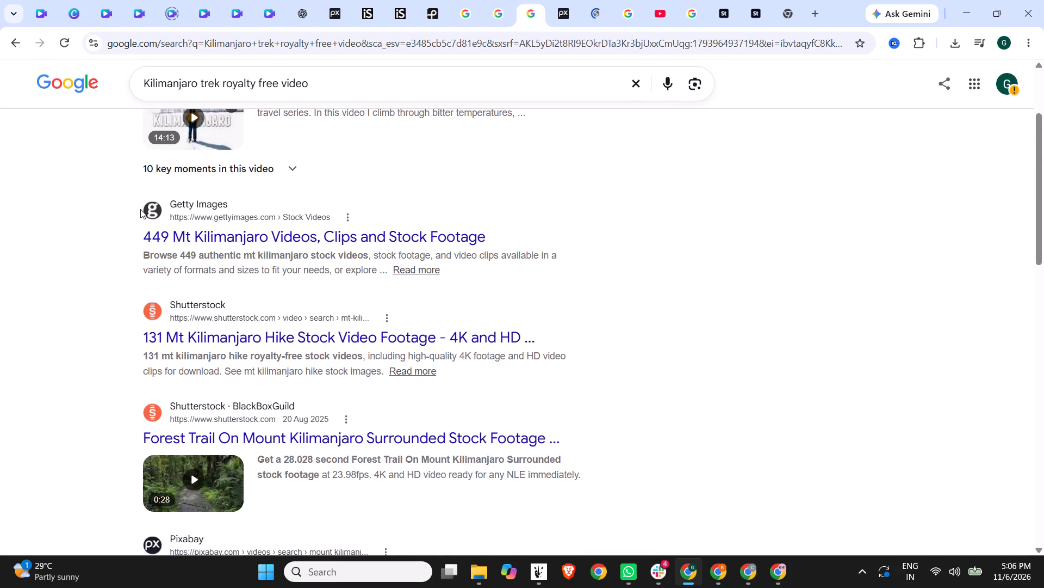
scroll(140, 209, down, 2)
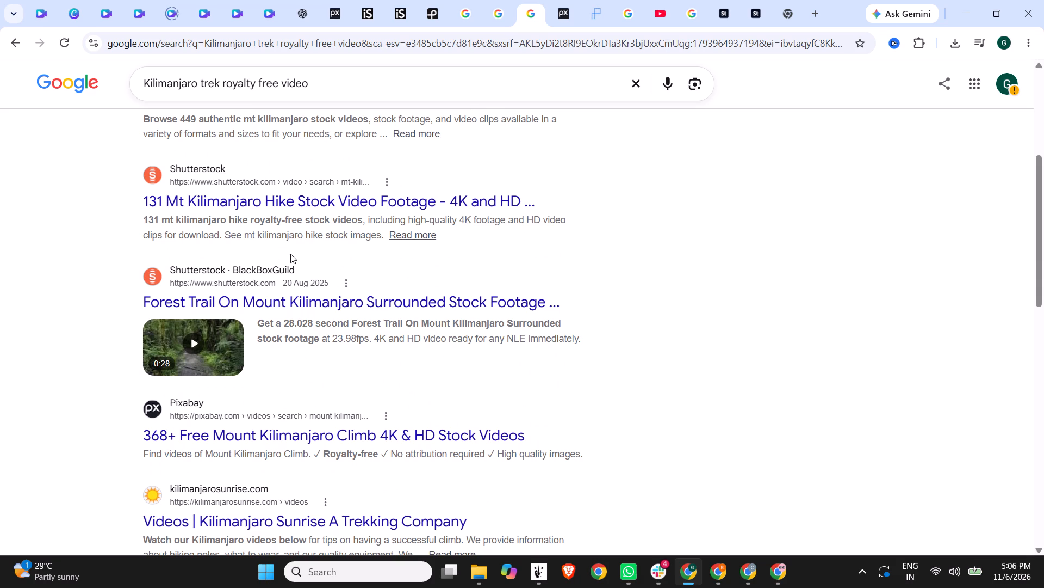
click(292, 303)
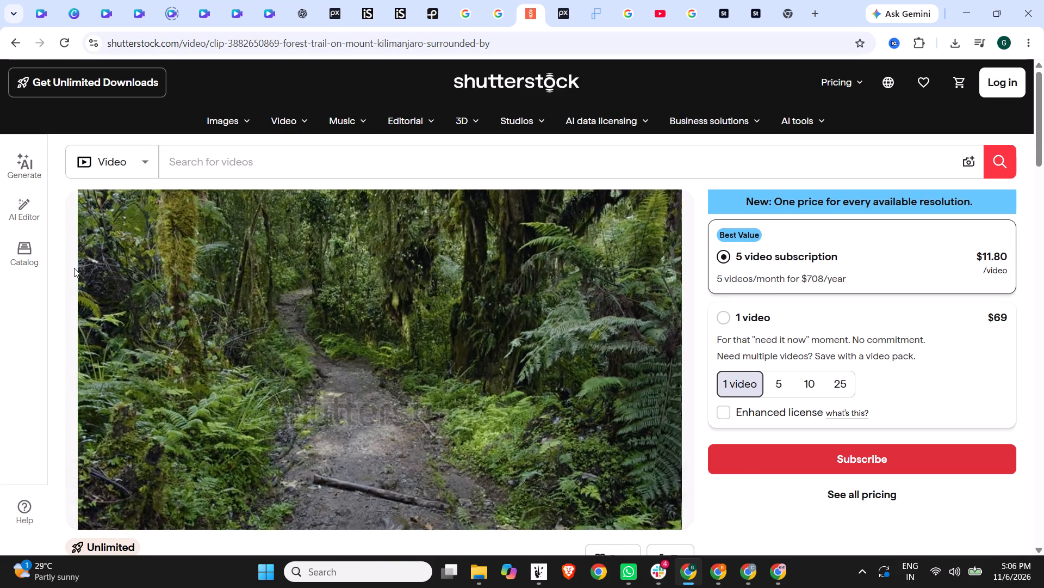
click(17, 44)
Open the Kilimanjaro Sunrise trekking company's videos page from the Google results and go to its YouTube channel.
scroll(315, 244, down, 3)
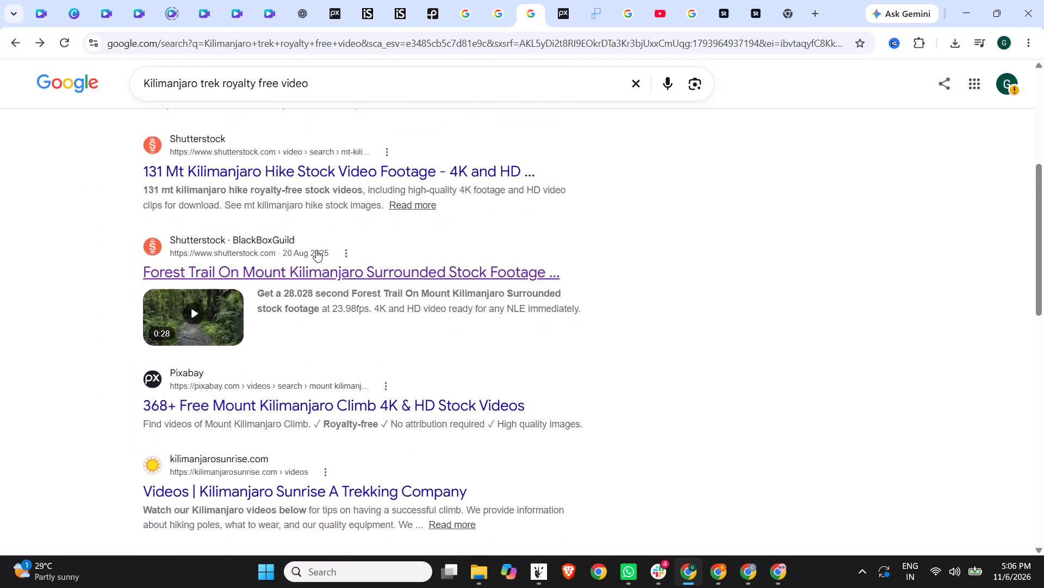
scroll(316, 250, down, 1)
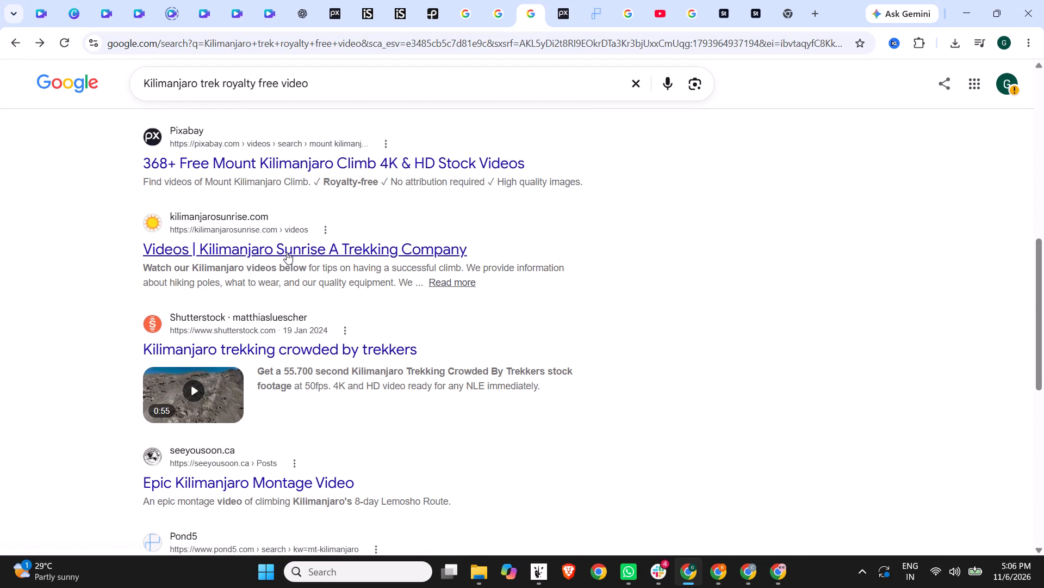
click(287, 252)
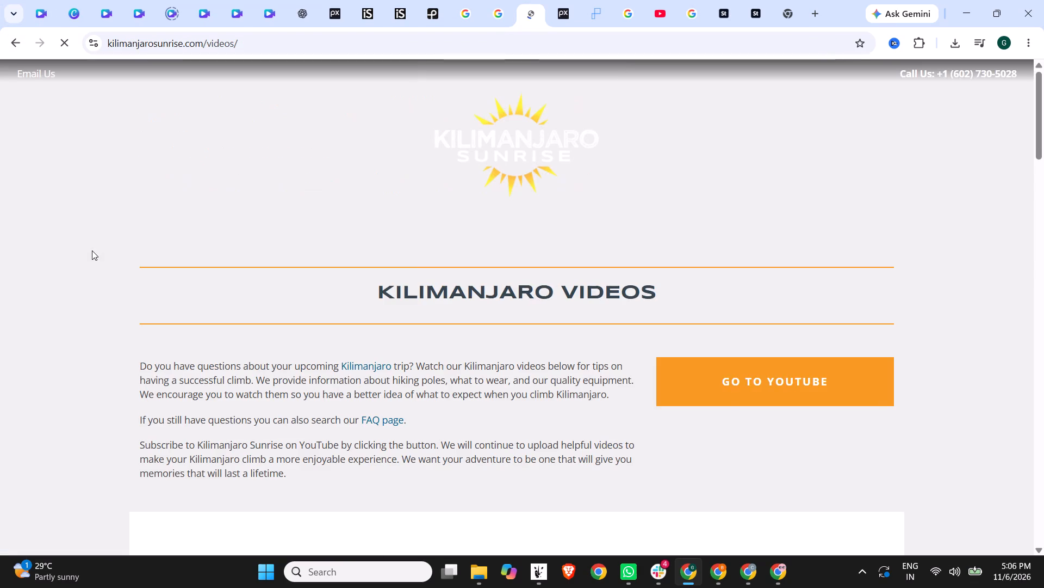
scroll(542, 265, down, 4)
click(731, 100)
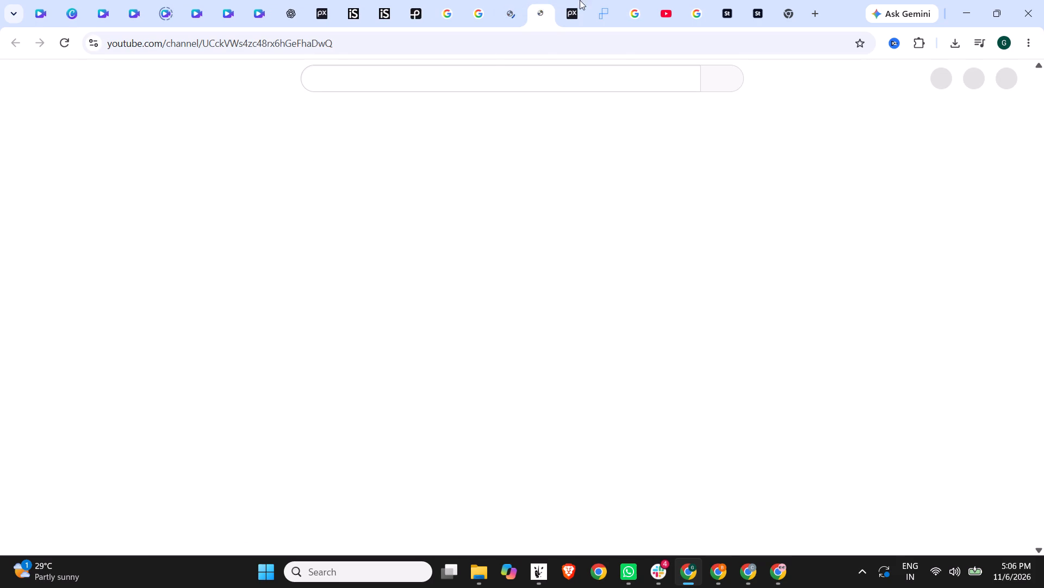
Look through the Kilimanjaro Sunrise channel's home page, including its recommended videos, Shorts and route videos, for trek footage.
scroll(273, 279, down, 3)
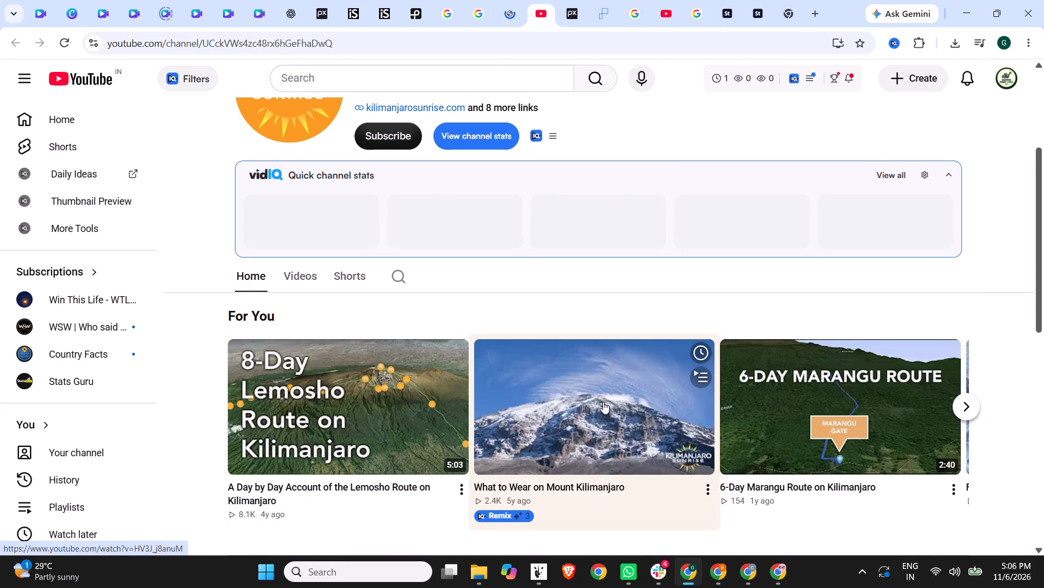
scroll(795, 401, down, 3)
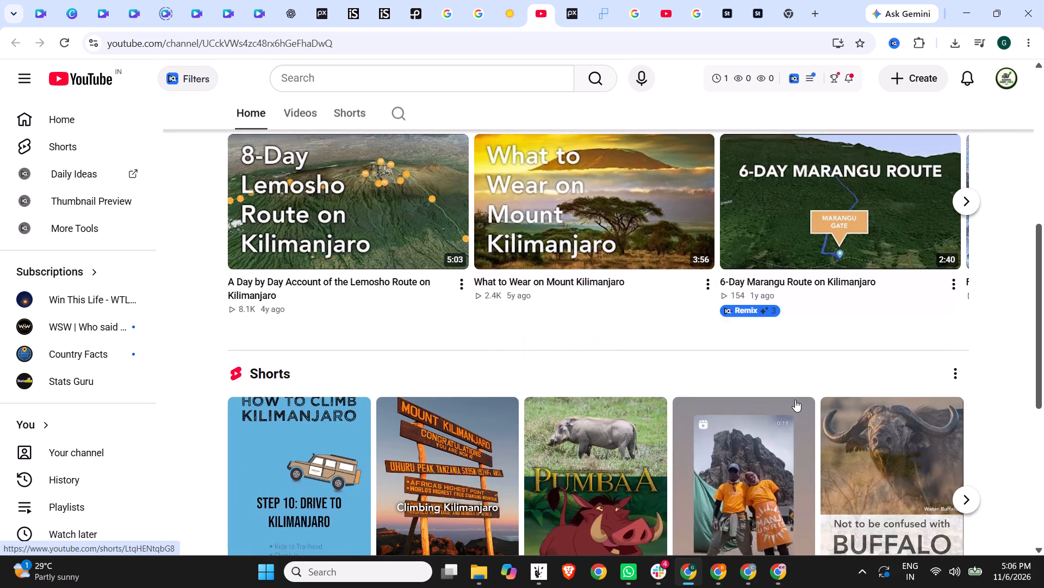
scroll(658, 338, down, 2)
scroll(510, 347, down, 3)
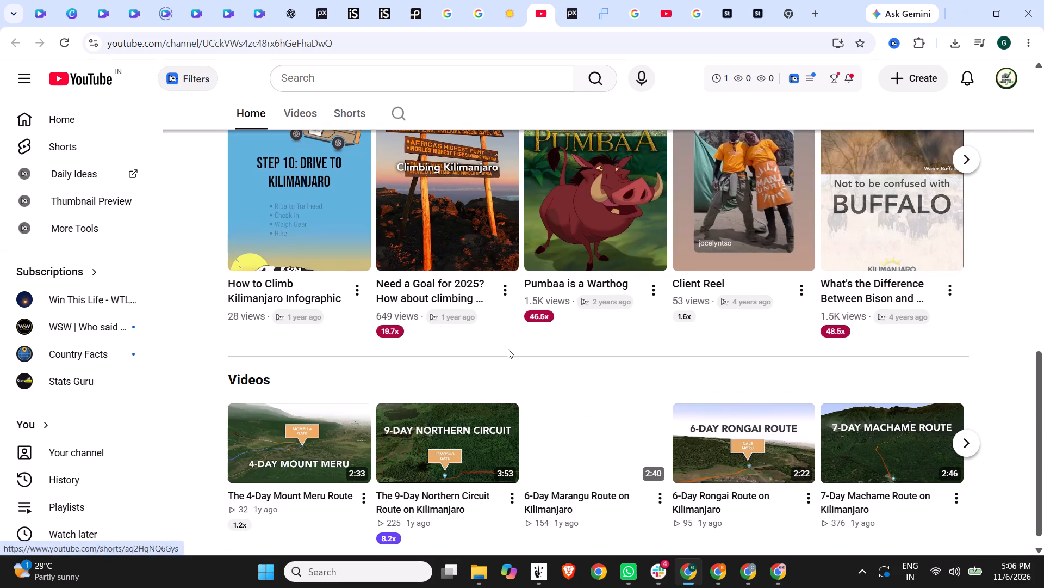
scroll(508, 349, down, 4)
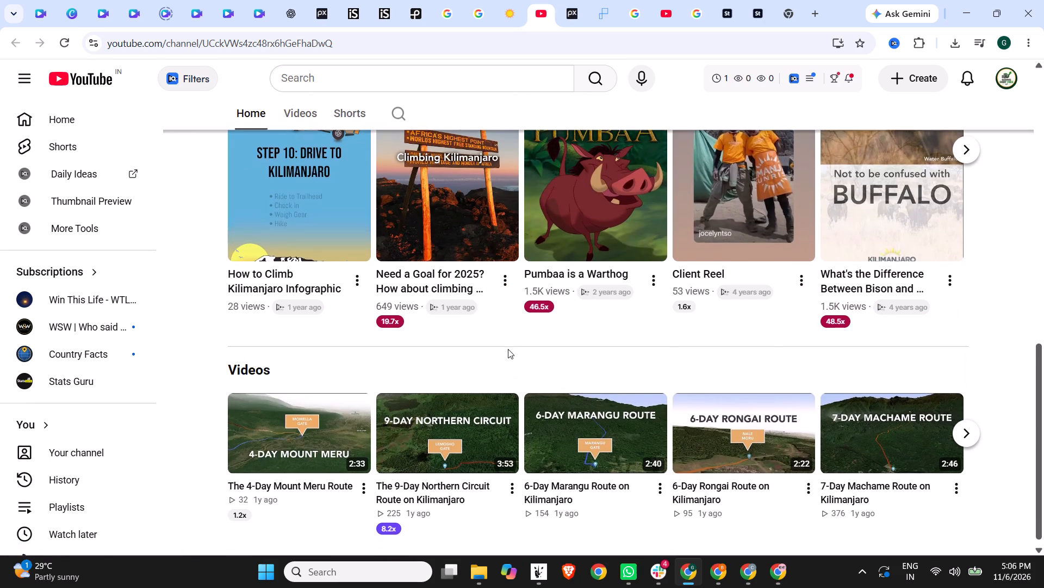
scroll(663, 402, down, 3)
scroll(858, 454, down, 3)
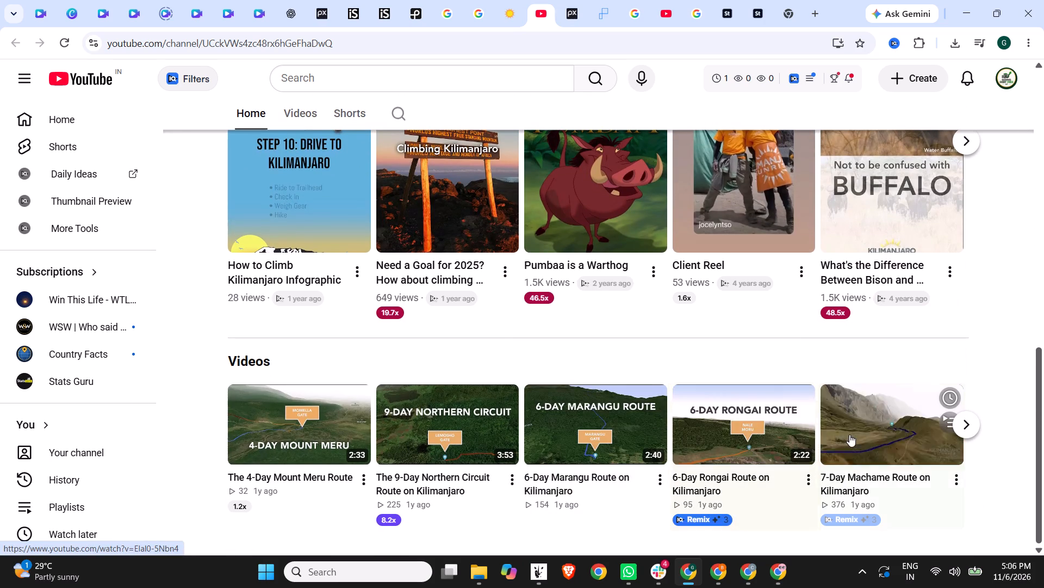
scroll(849, 434, up, 13)
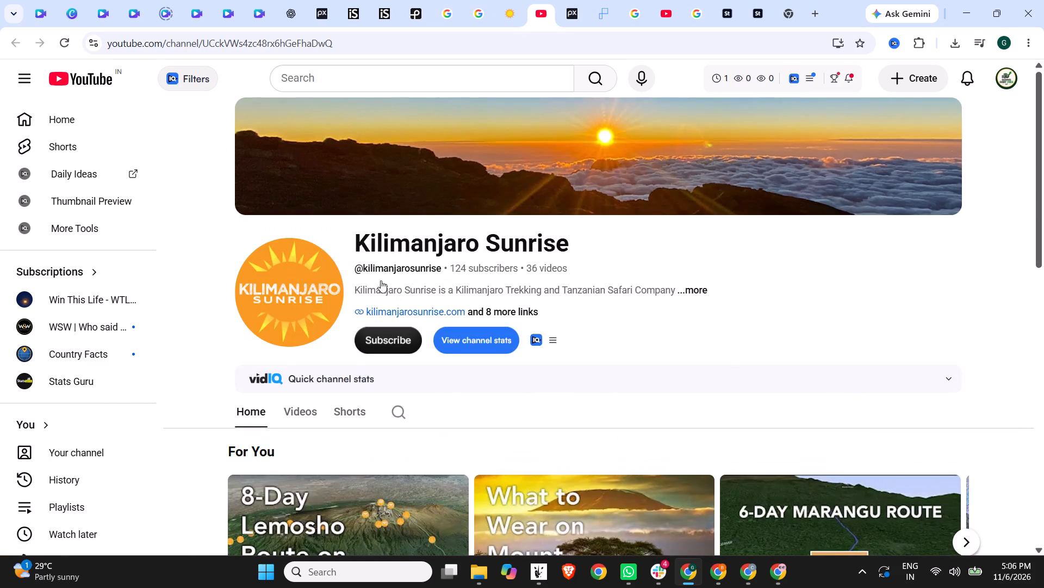
Look through the Kilimanjaro Sunrise channel's full list of videos for usable trek footage.
click(303, 413)
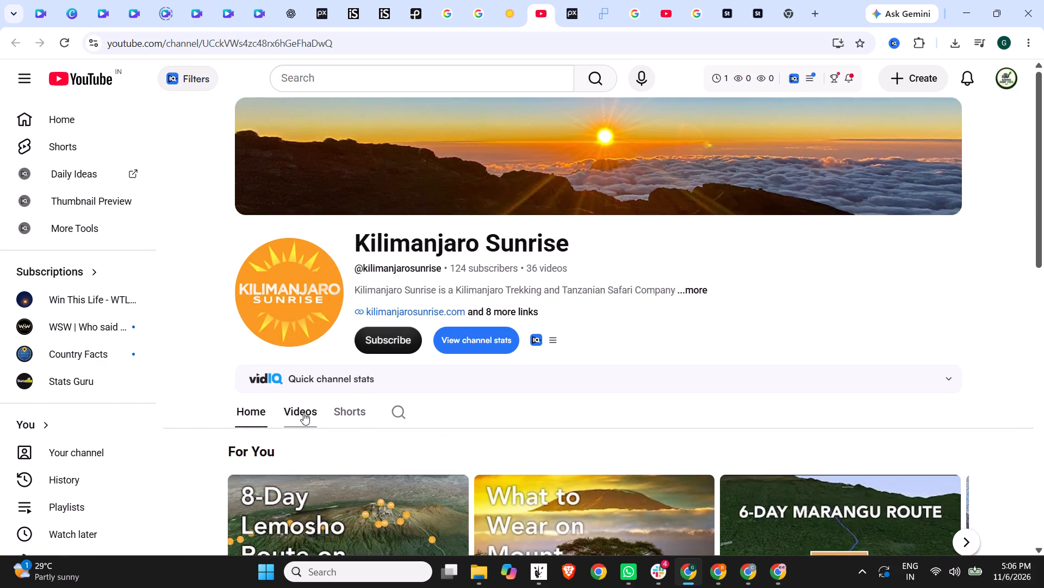
scroll(601, 298, down, 14)
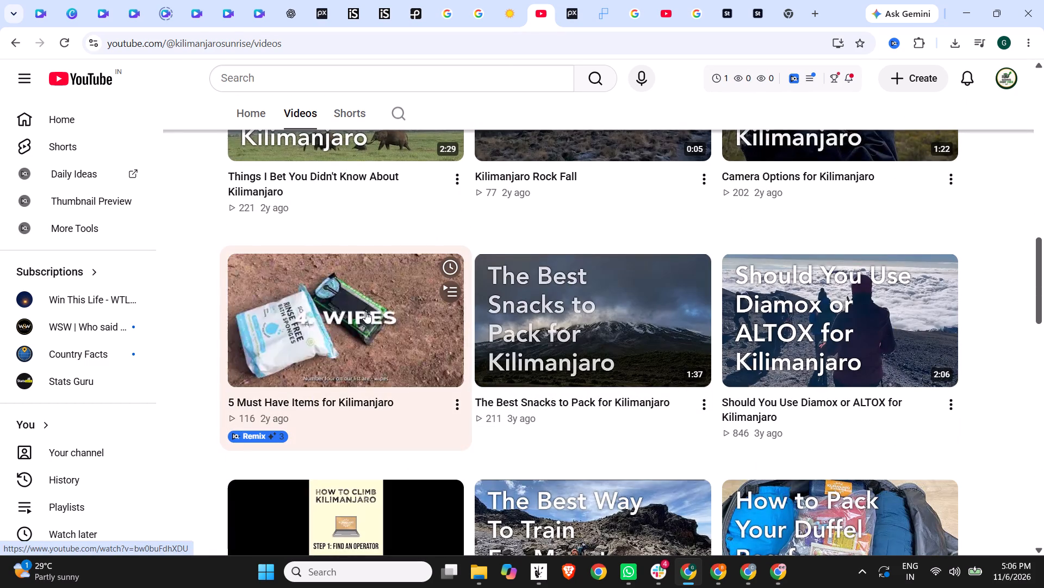
scroll(554, 312, down, 3)
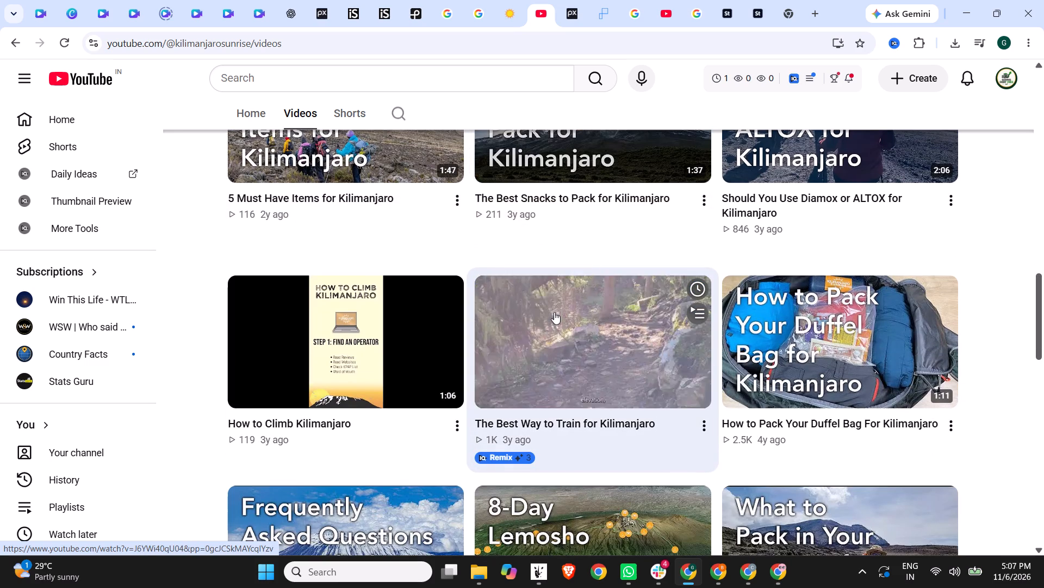
scroll(554, 312, down, 4)
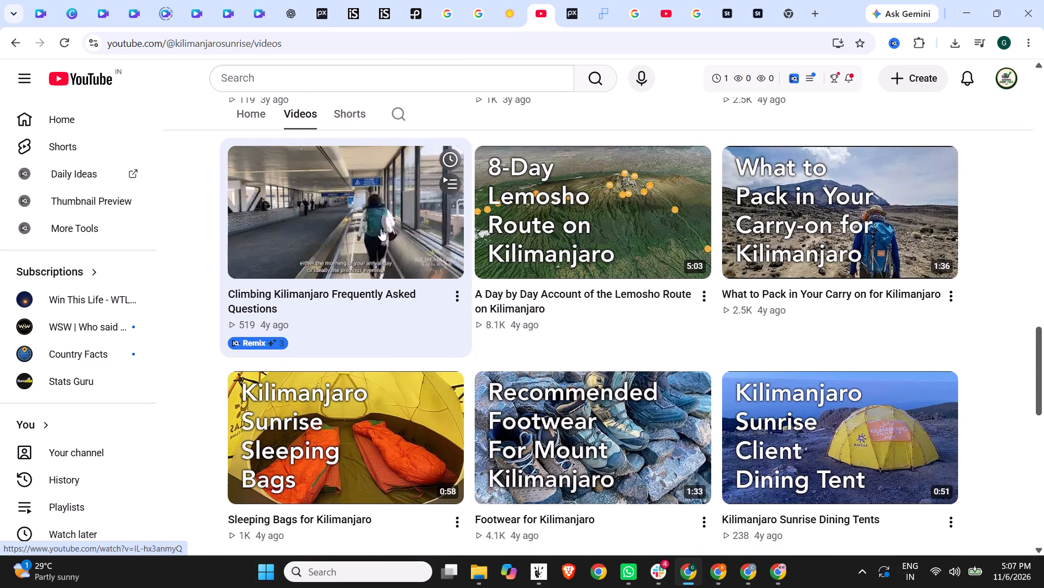
scroll(381, 229, down, 2)
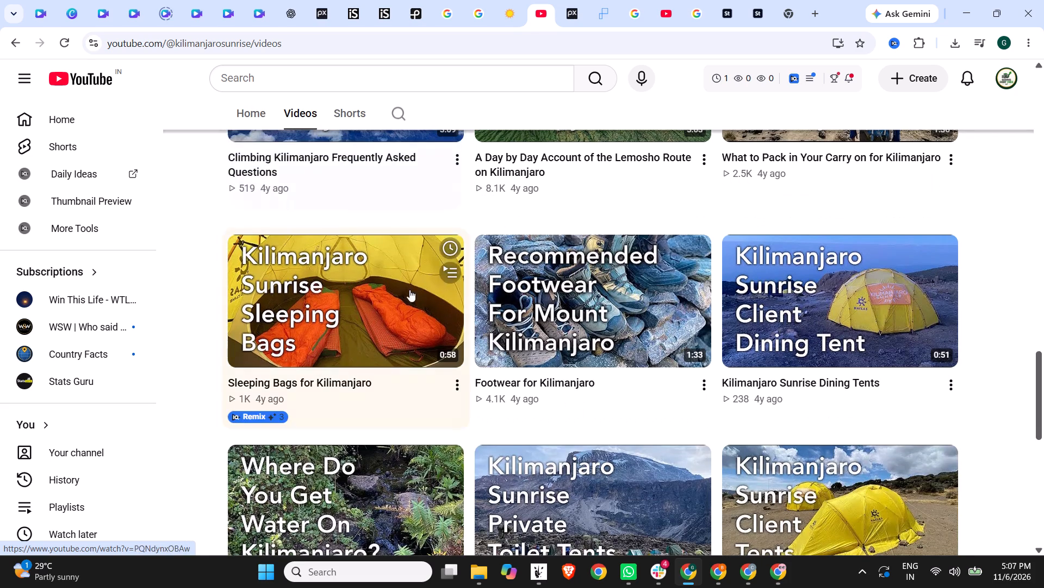
scroll(731, 297, down, 4)
scroll(732, 298, up, 4)
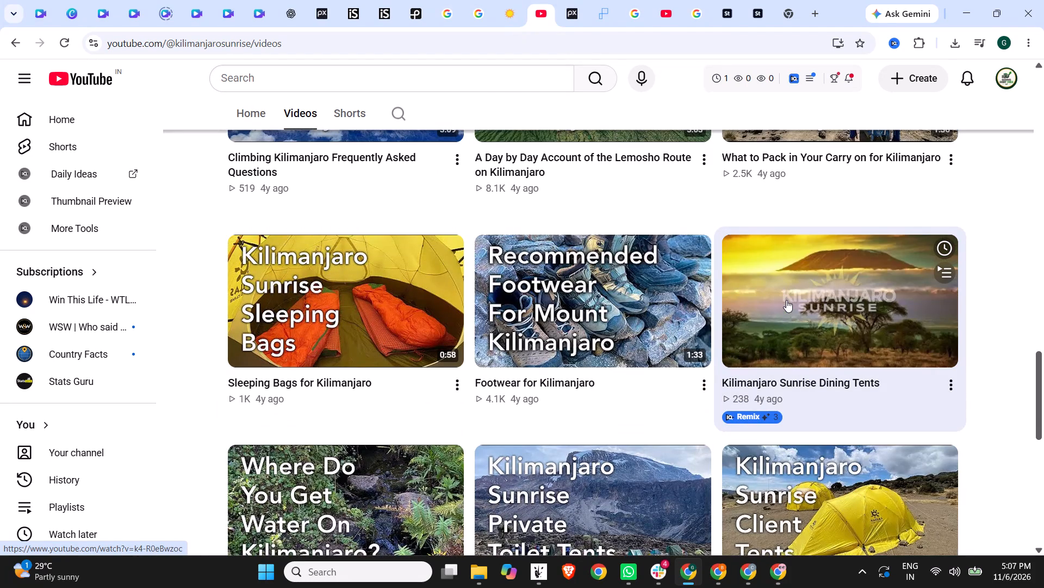
scroll(786, 300, down, 3)
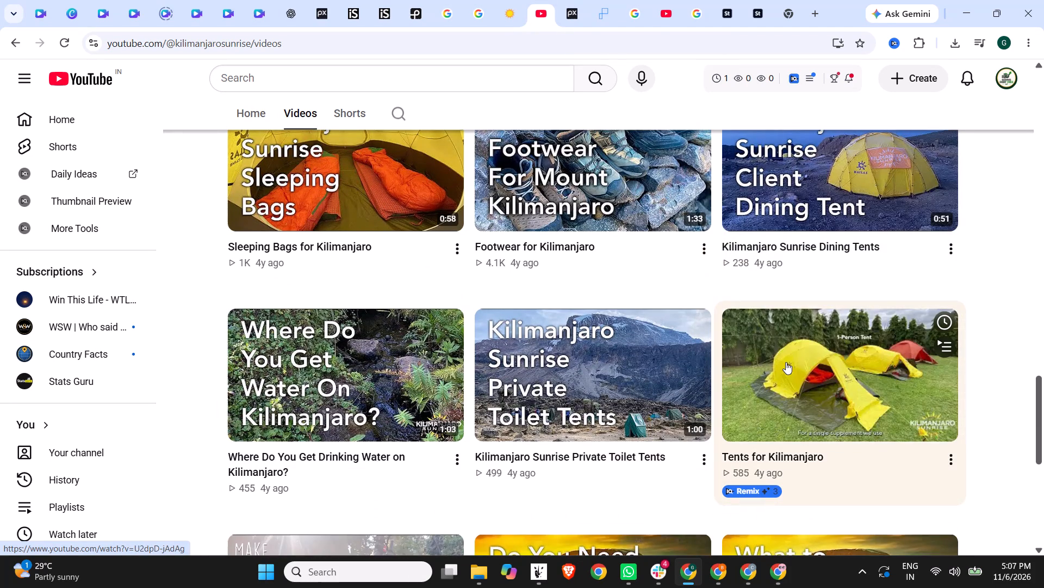
scroll(603, 365, down, 5)
scroll(504, 369, down, 2)
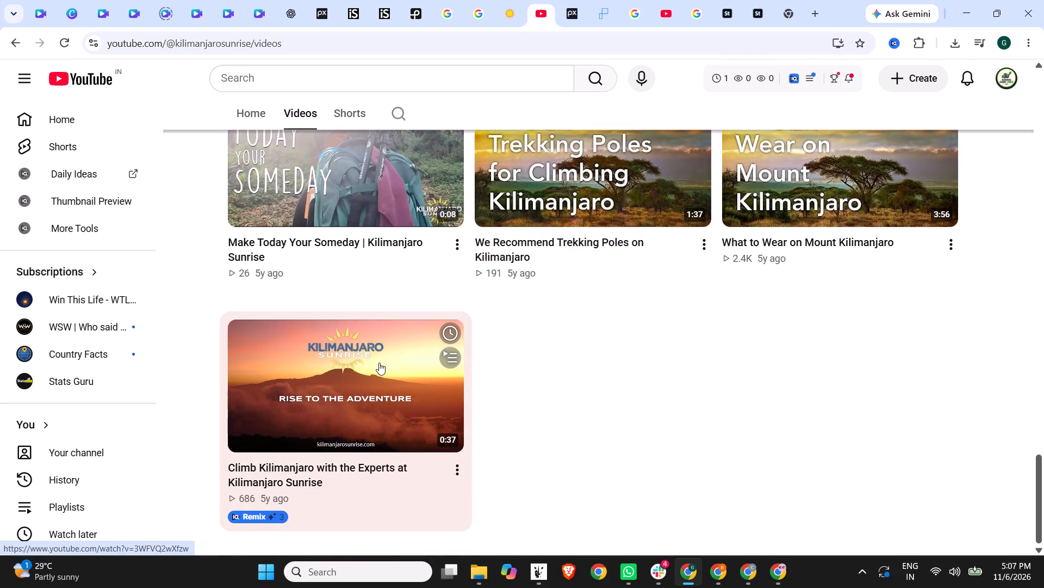
Open Climb Kilimanjaro with the Experts at Kilimanjaro Sunrise and skim forward and back through it for trek scenes.
click(379, 363)
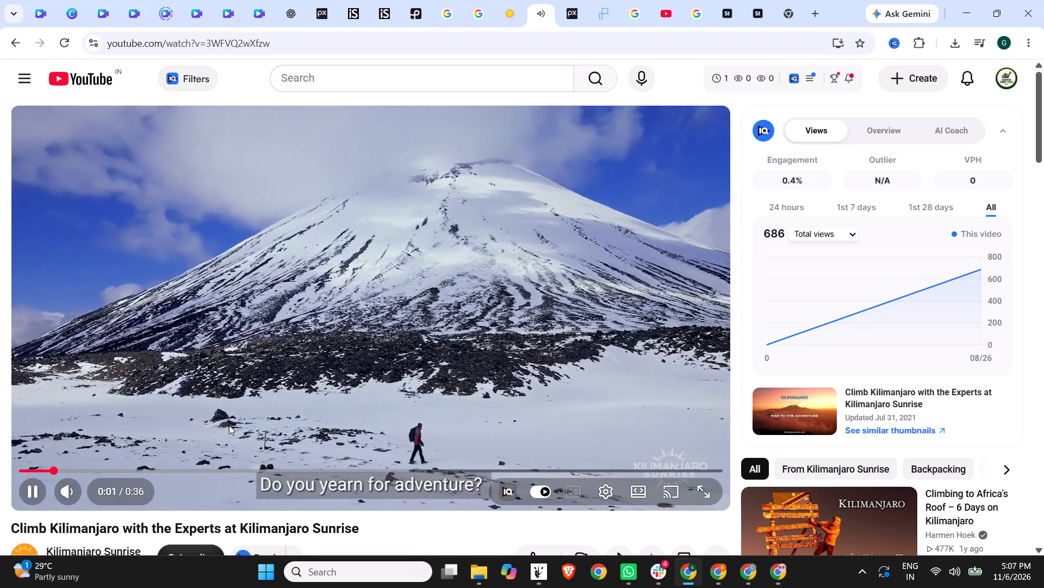
click(163, 474)
click(235, 472)
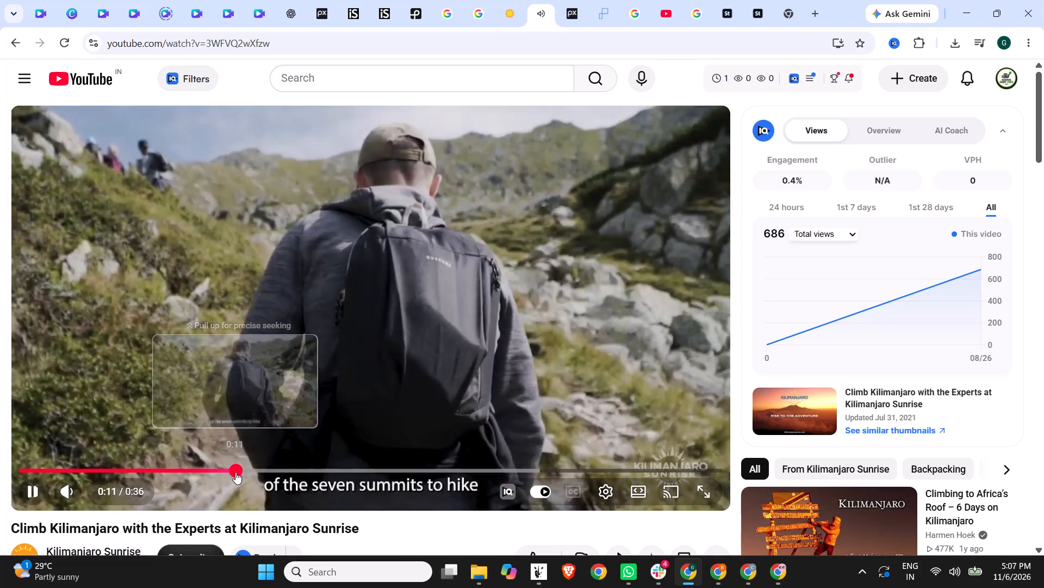
click(360, 465)
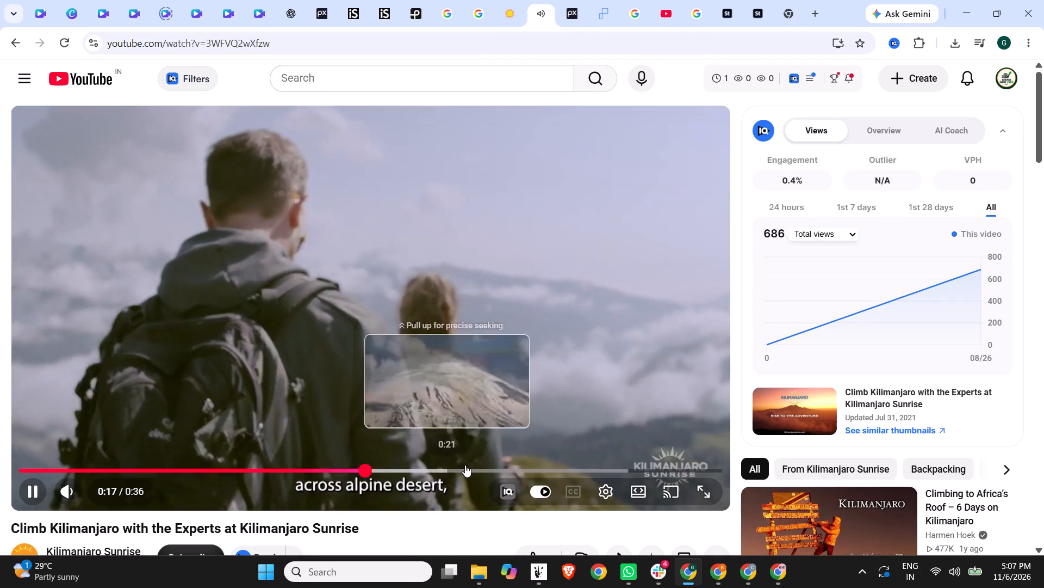
click(473, 465)
click(550, 465)
click(616, 465)
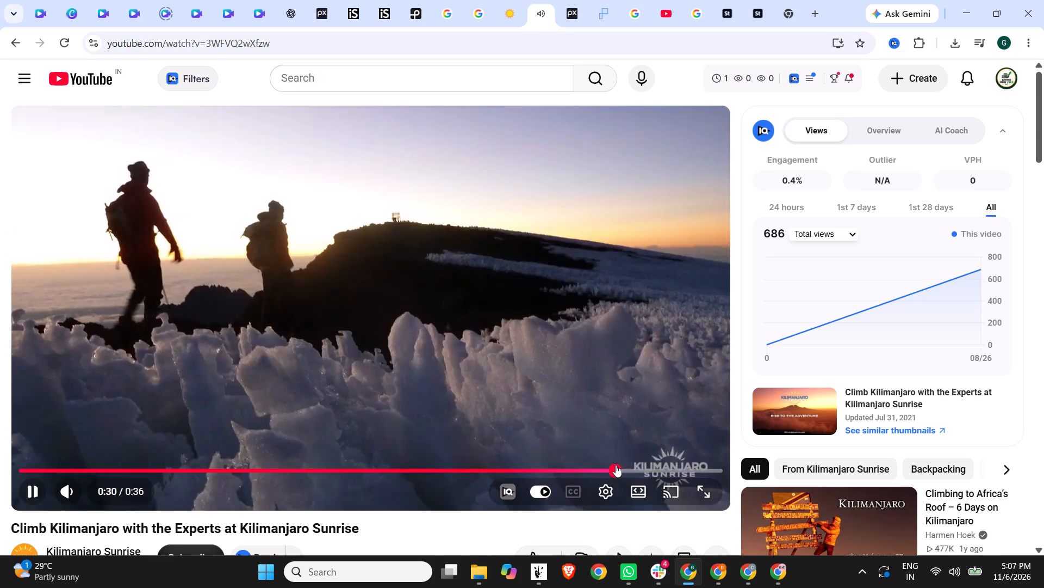
click(660, 465)
click(691, 464)
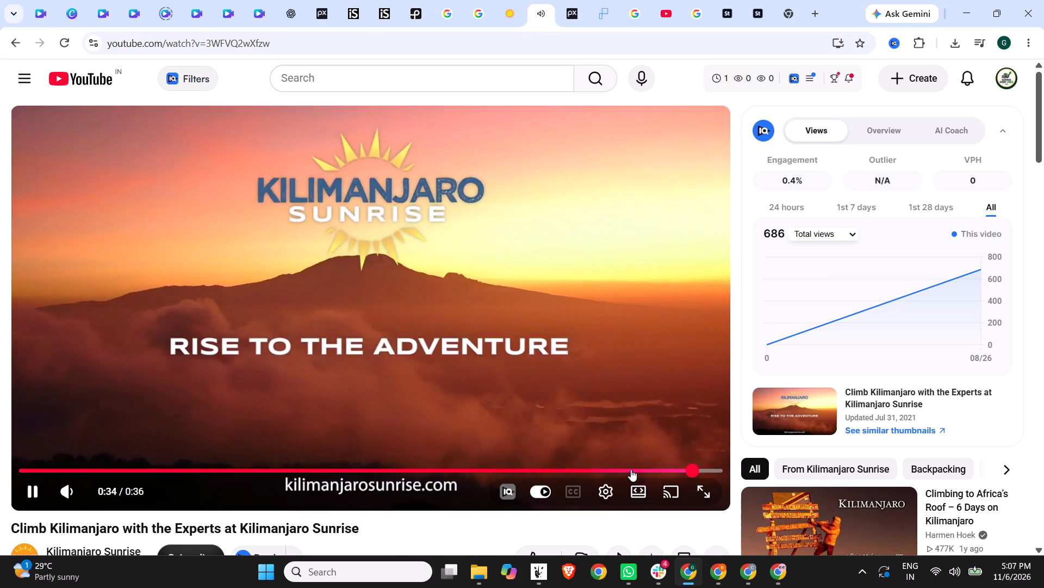
click(616, 470)
click(582, 469)
click(488, 471)
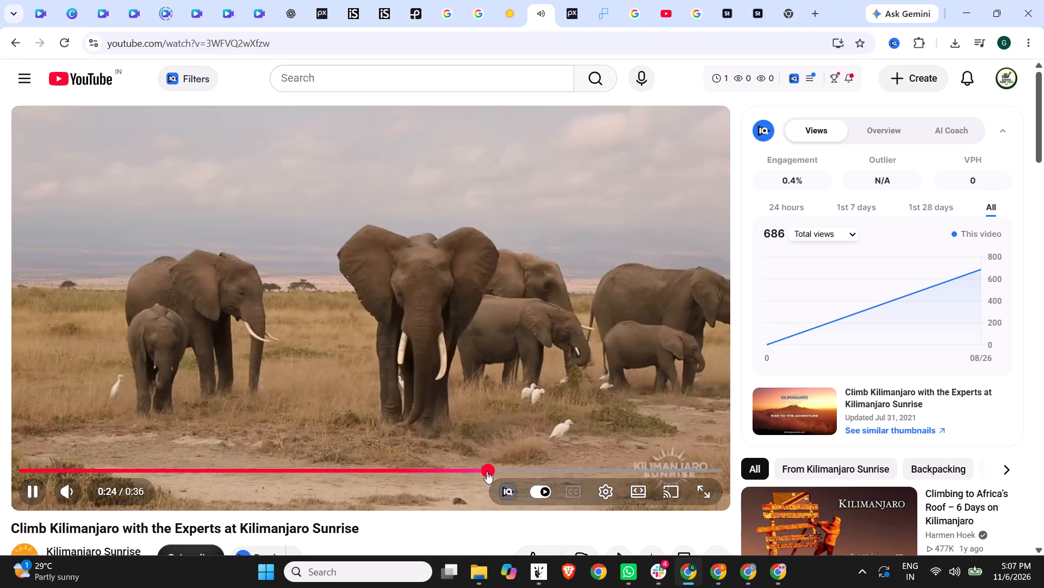
click(355, 469)
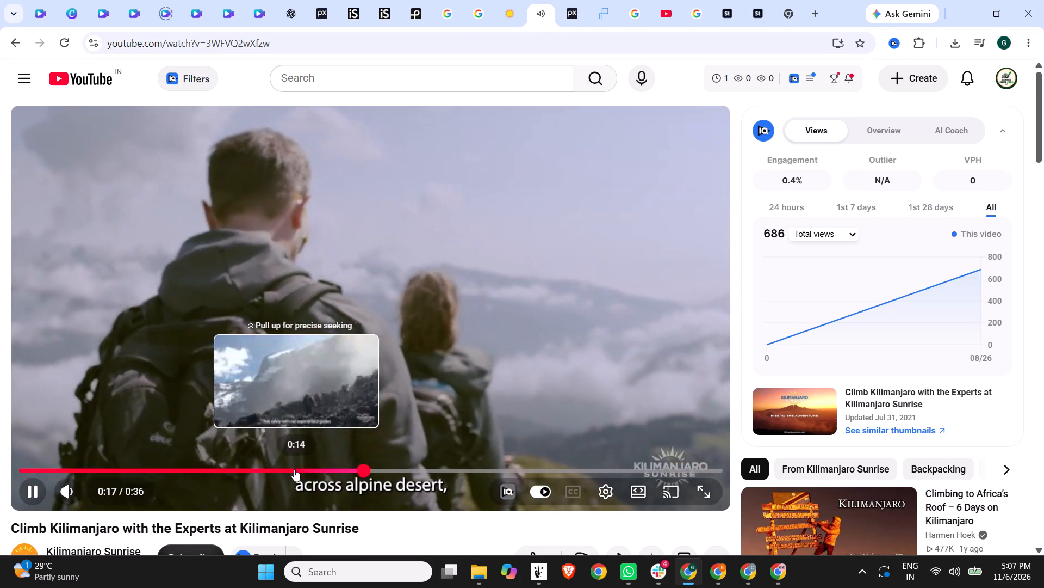
click(240, 469)
click(177, 469)
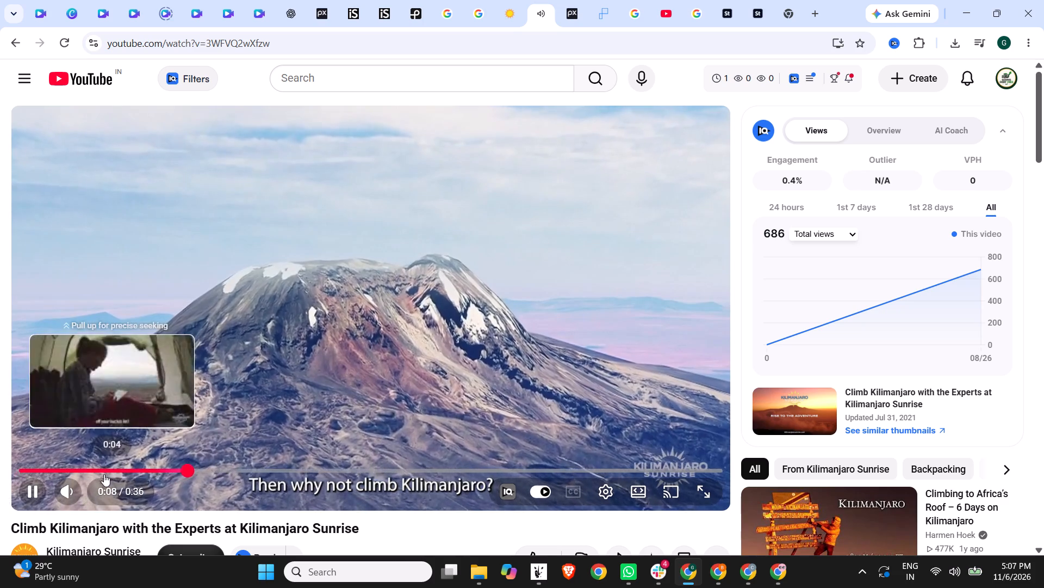
click(111, 473)
click(57, 467)
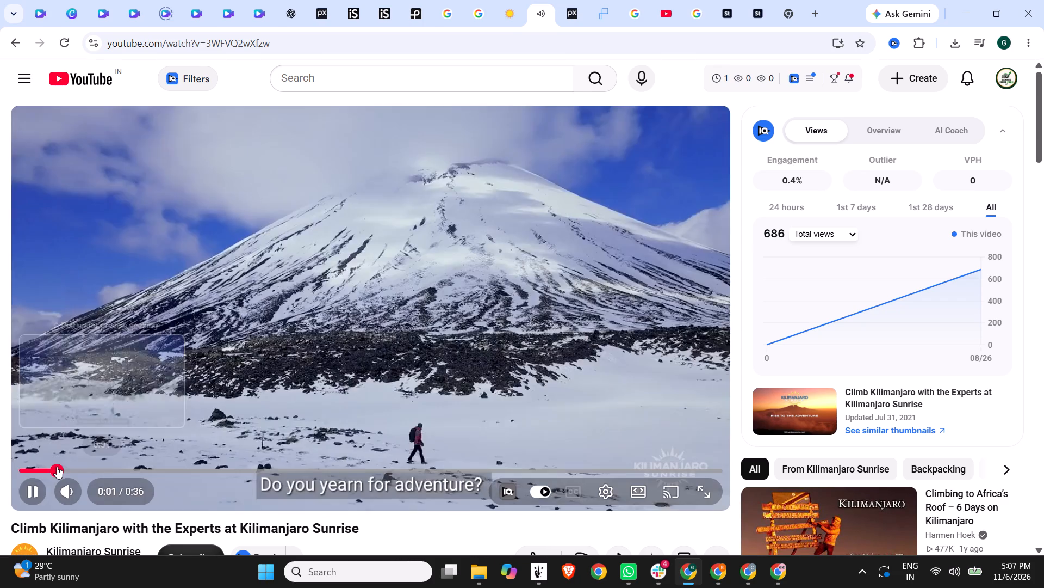
Pause the video and examine its opening shot of a hiker below the snowy peak in full screen.
click(479, 412)
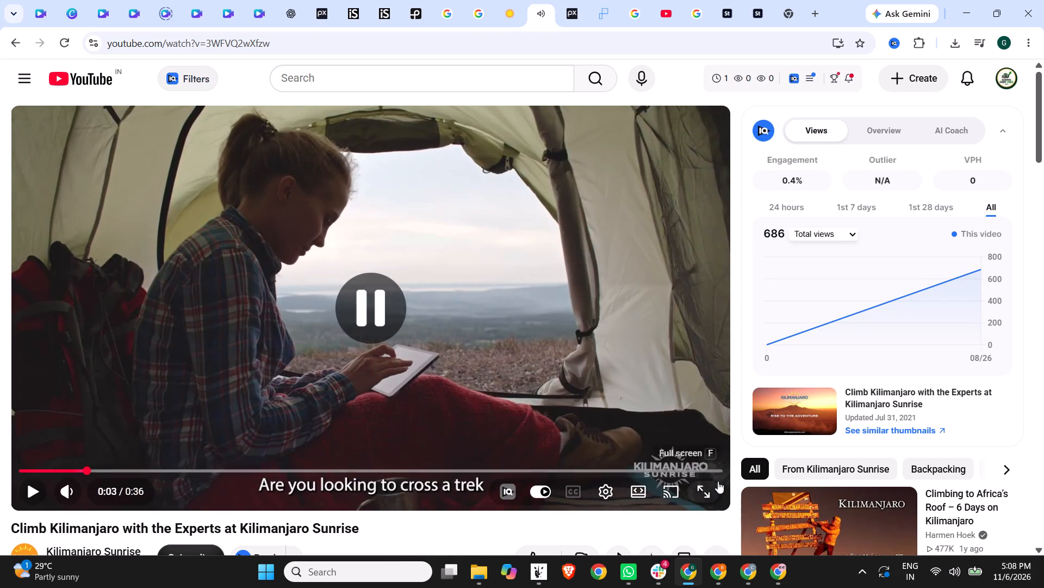
click(699, 482)
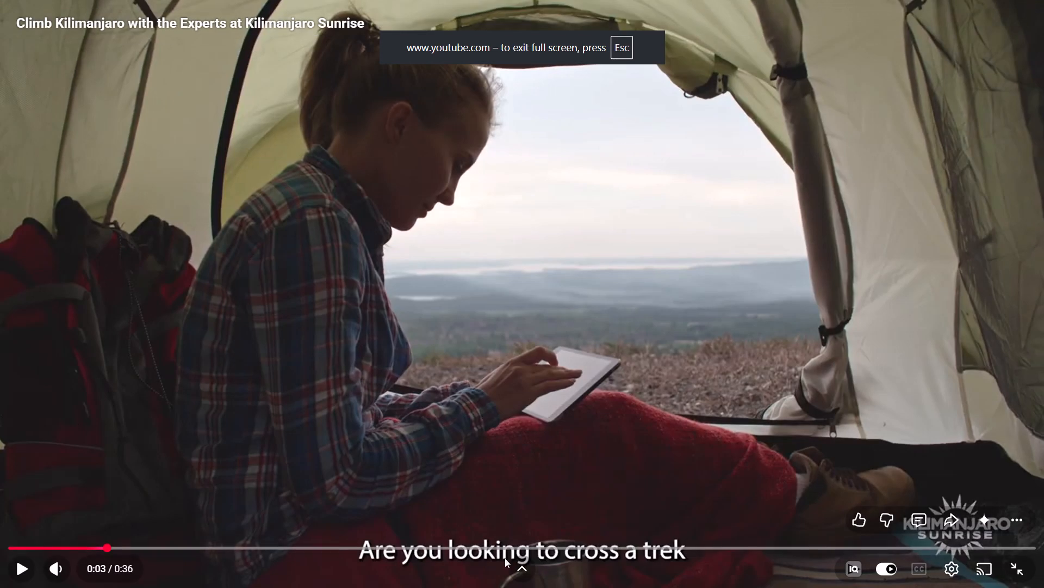
click(66, 542)
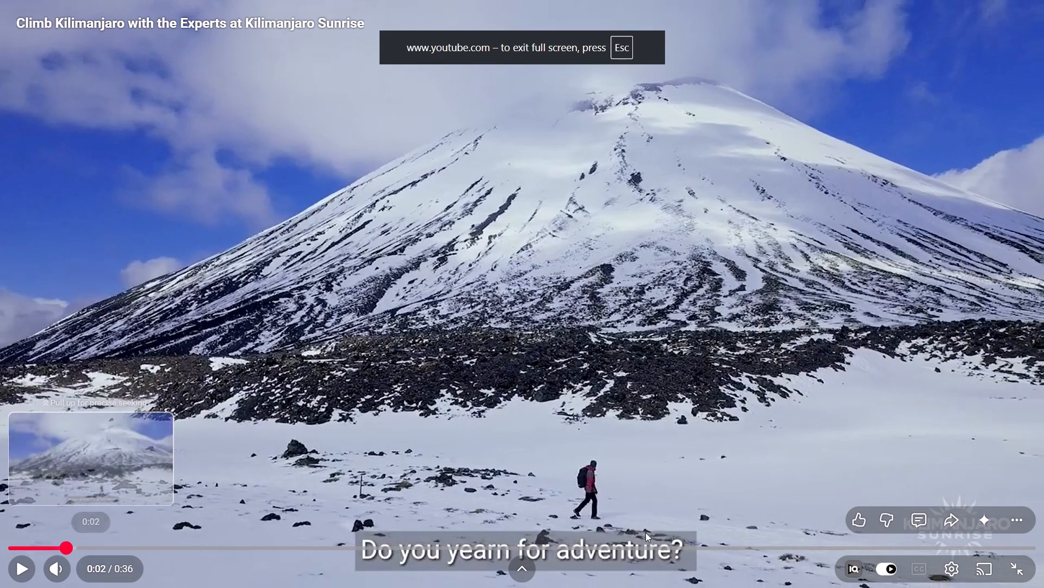
click(1012, 568)
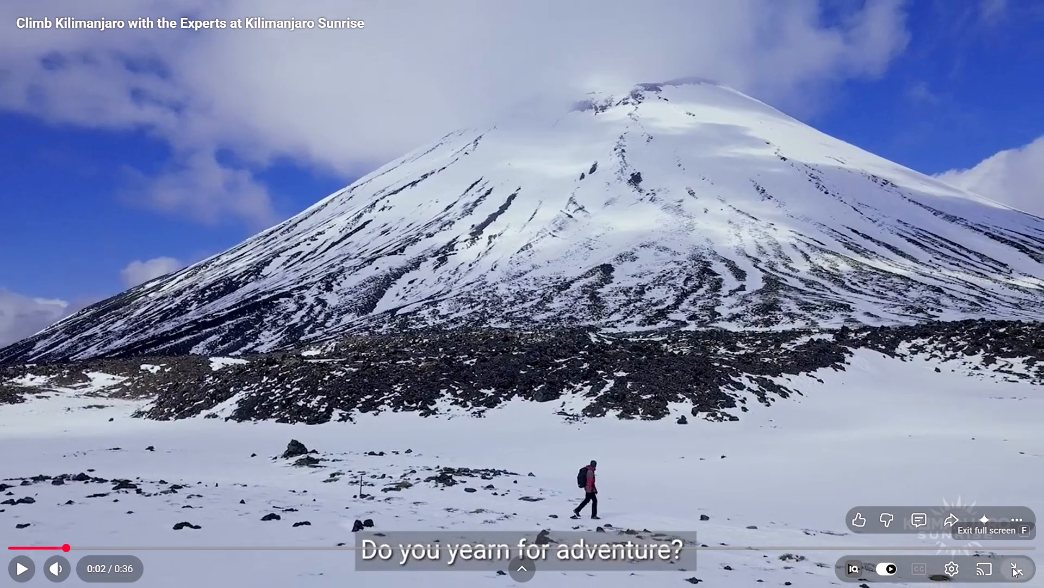
Copy the video's link and open VidsSave's Free YouTube Video Downloader from a Google search for download youtube video.
click(325, 43)
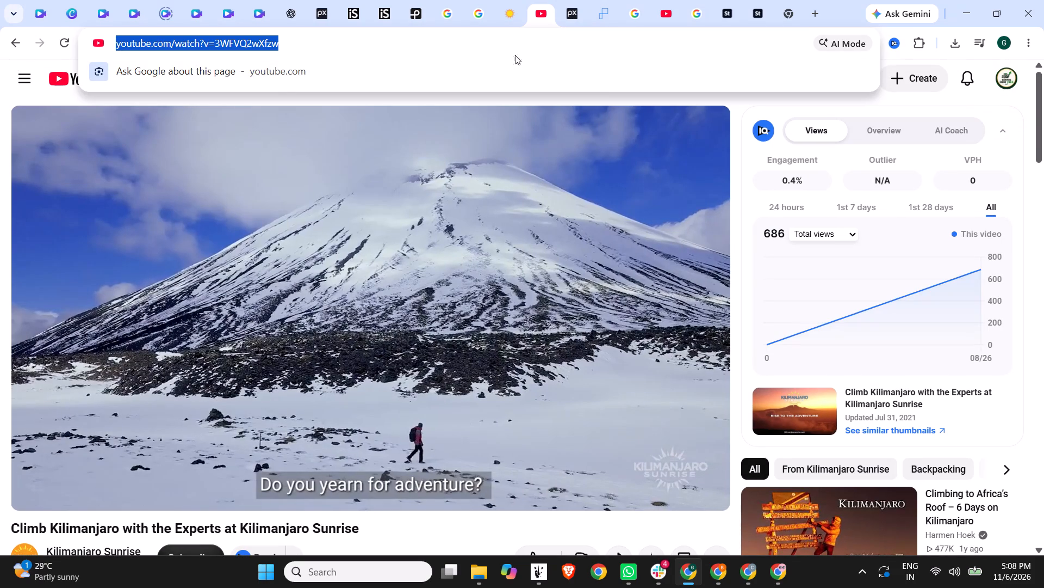
key(ctrl+c)
click(811, 3)
text(donwload)
key(BackSpace)
key(BackSpace)
key(BackSpace)
key(BackSpace)
key(BackSpace)
key(BackSpace)
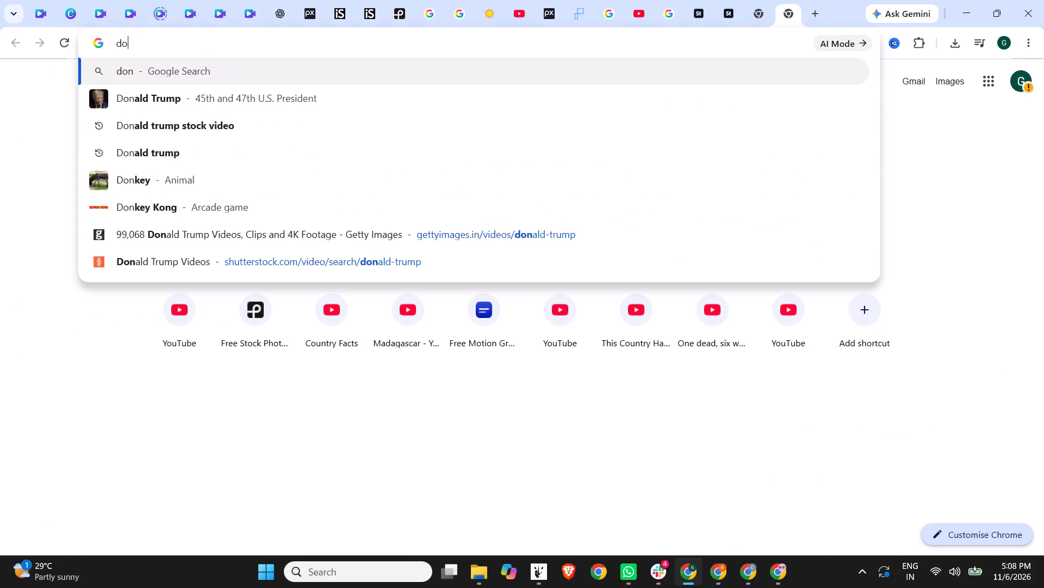
text(wnlo)
key(Return)
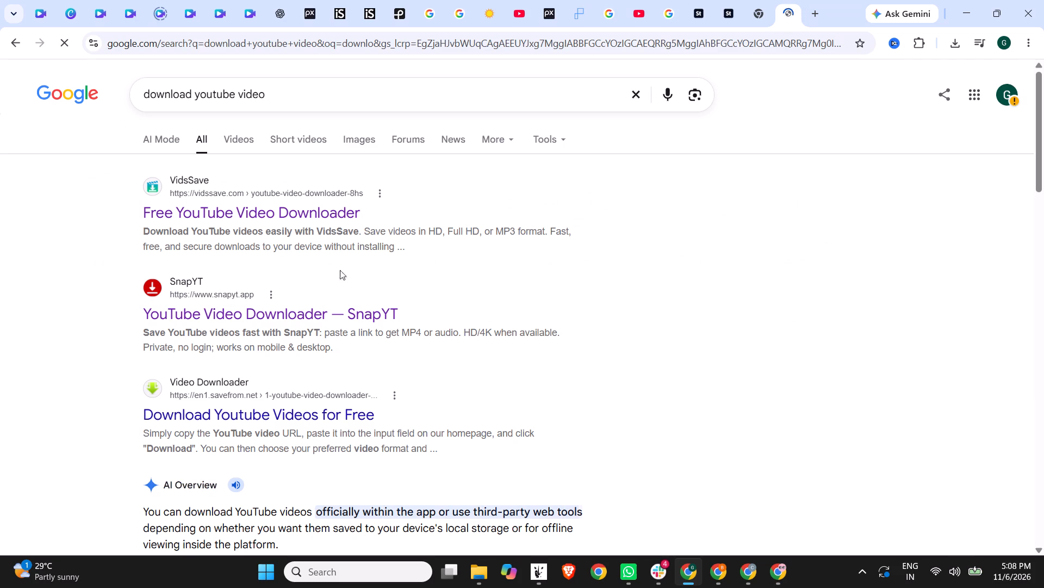
click(251, 209)
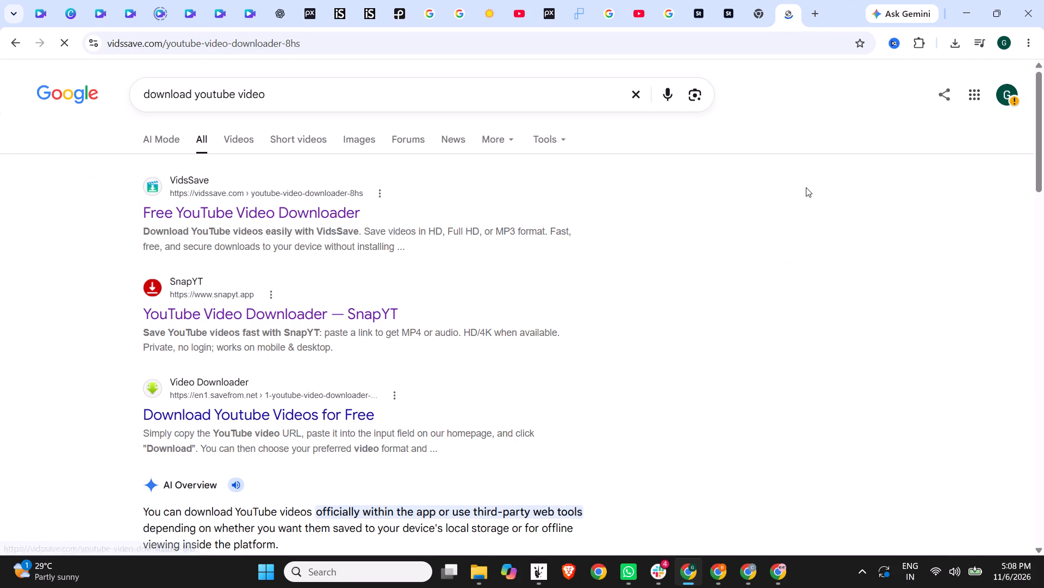
Load the copied Kilimanjaro video link into VidsSave and request its 720P MP4 version.
click(433, 340)
key(ctrl+v)
click(796, 345)
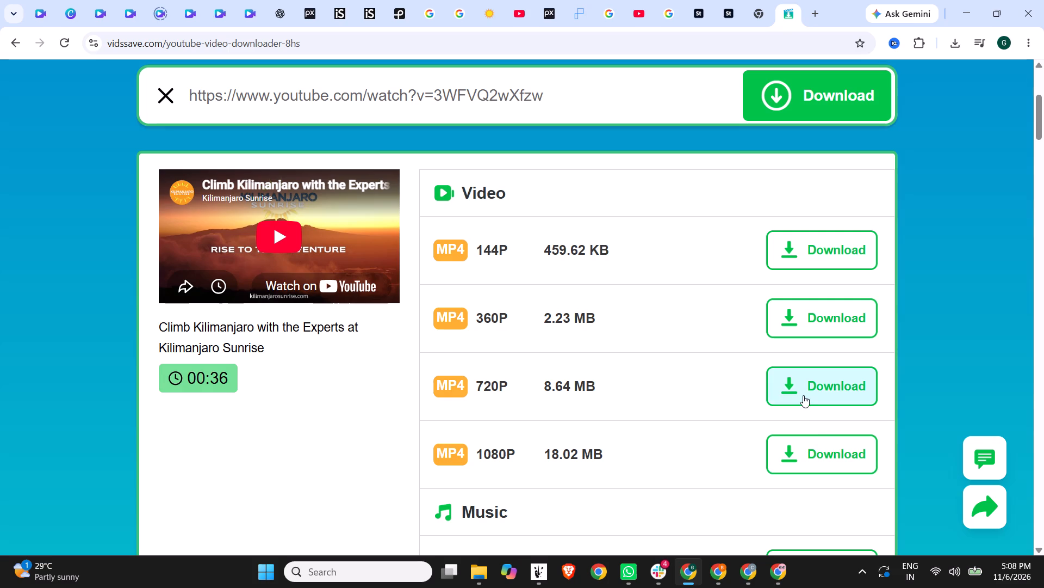
click(803, 395)
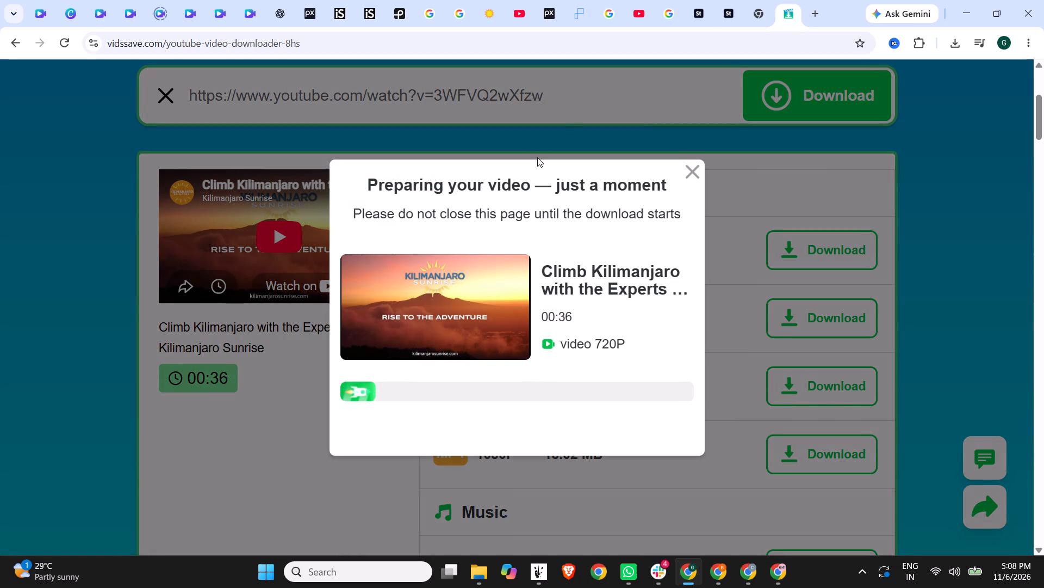
Check the details of Adobe Stock's clip of elephants in the grassland below Kilimanjaro, dismiss the sign-in prompt, and go back to the results.
click(728, 0)
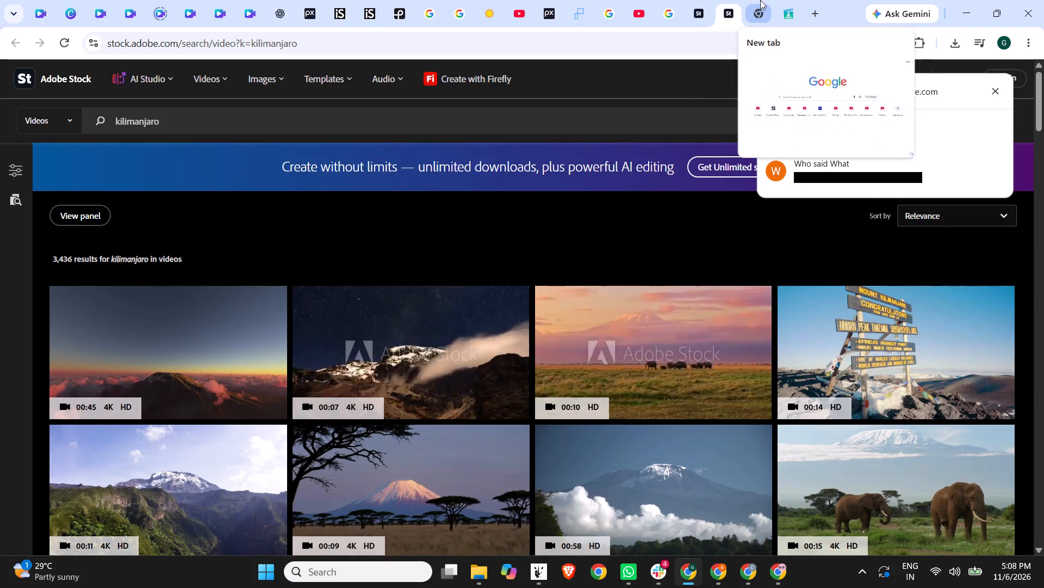
click(760, 0)
click(701, 0)
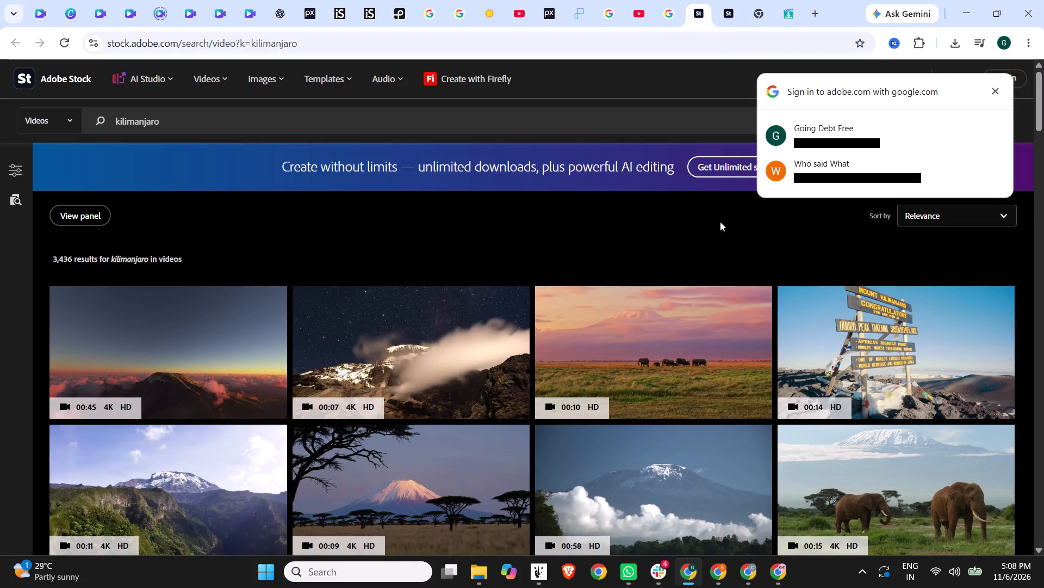
click(639, 345)
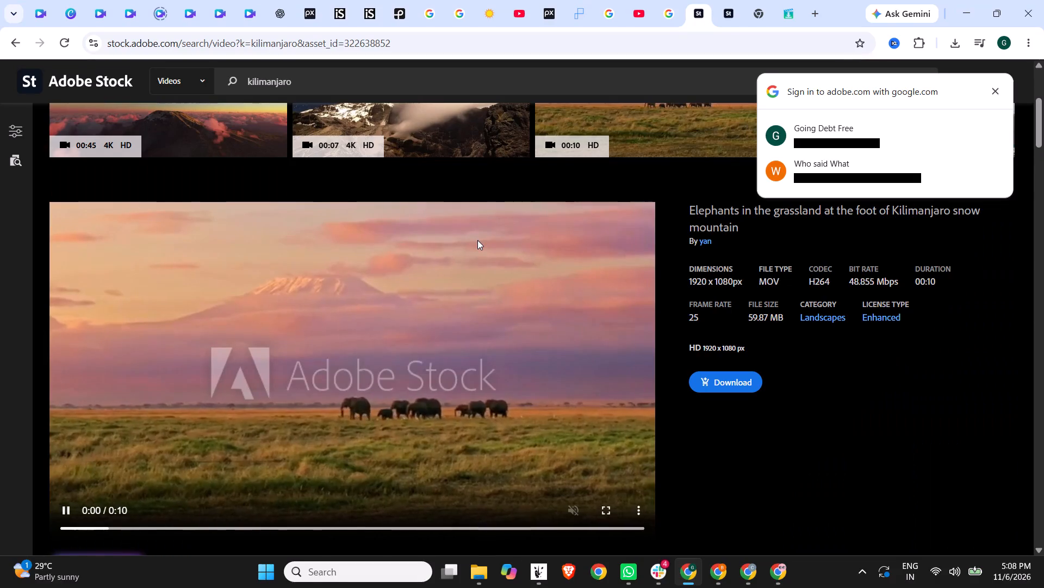
click(862, 399)
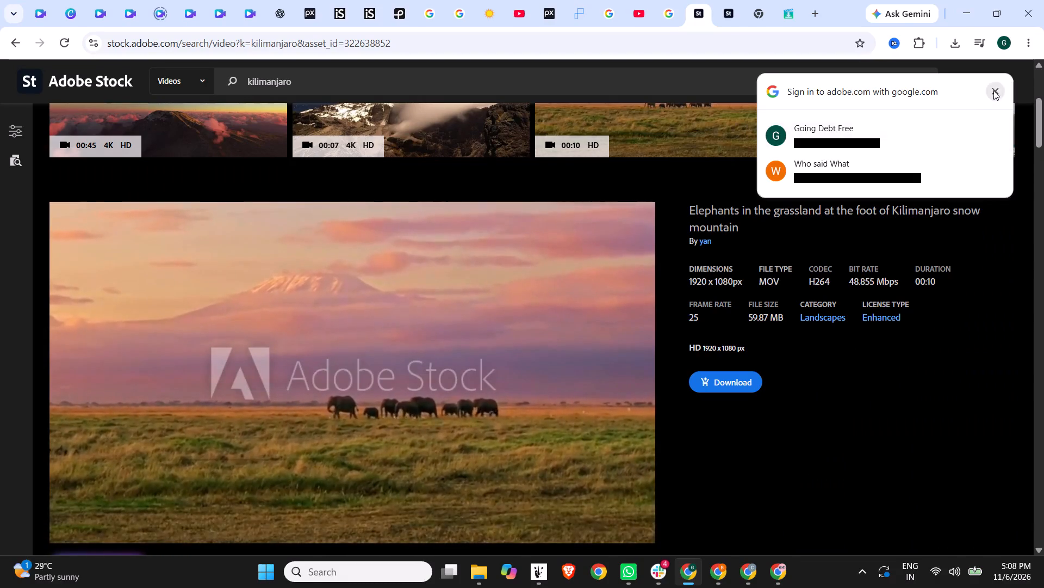
click(993, 90)
click(12, 51)
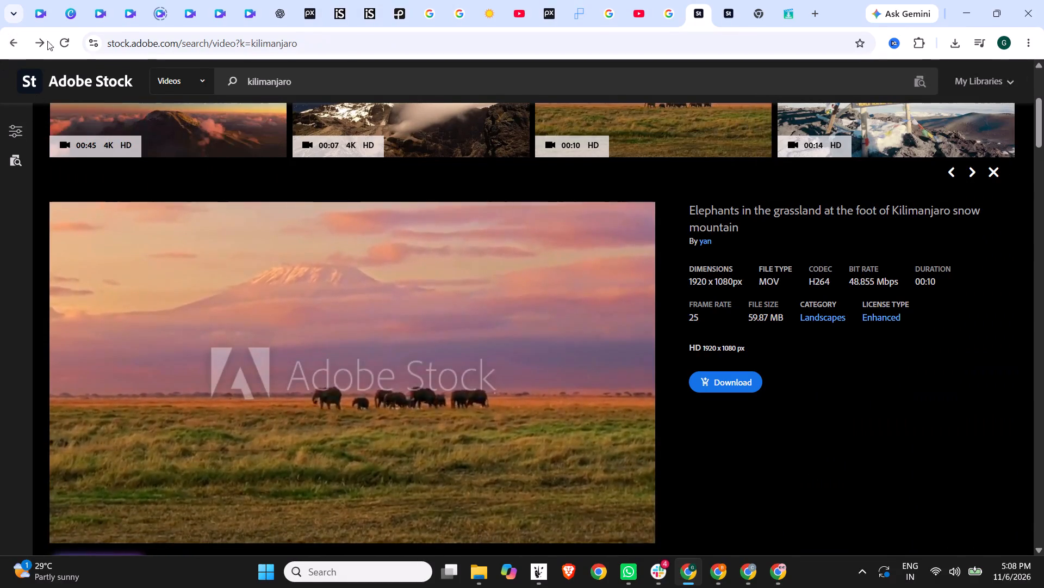
Return to VidsSave and download the prepared 720P Kilimanjaro video.
click(796, 0)
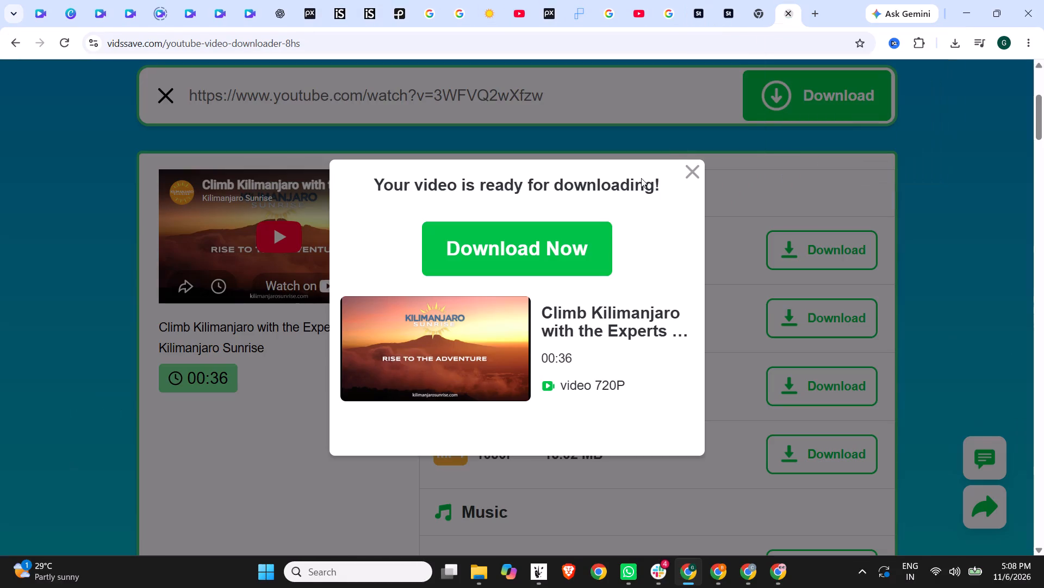
click(573, 239)
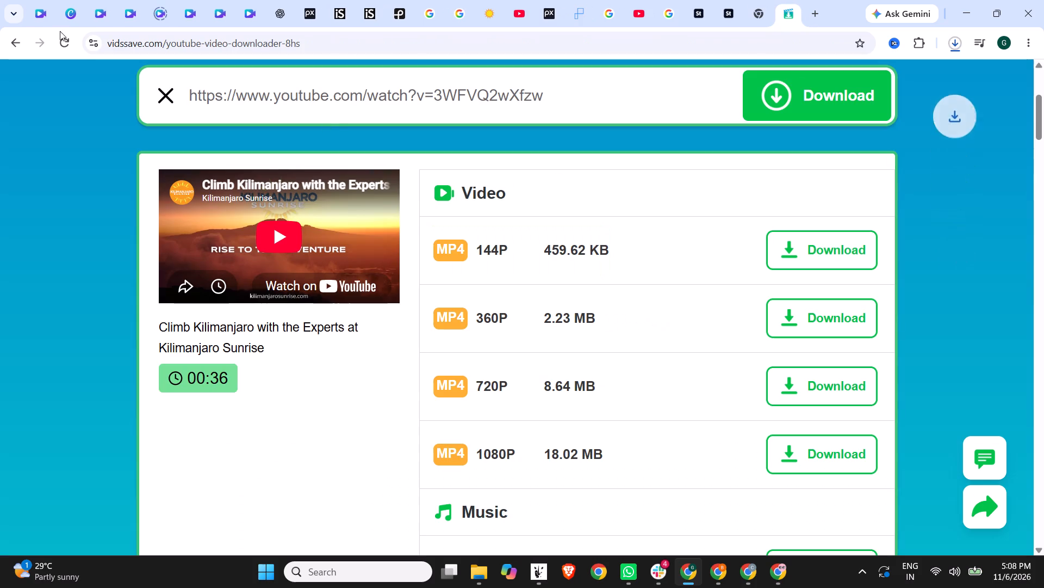
Return to the Canva design and delete the two cave clips from the timeline, leaving the elephant photo selected.
click(99, 0)
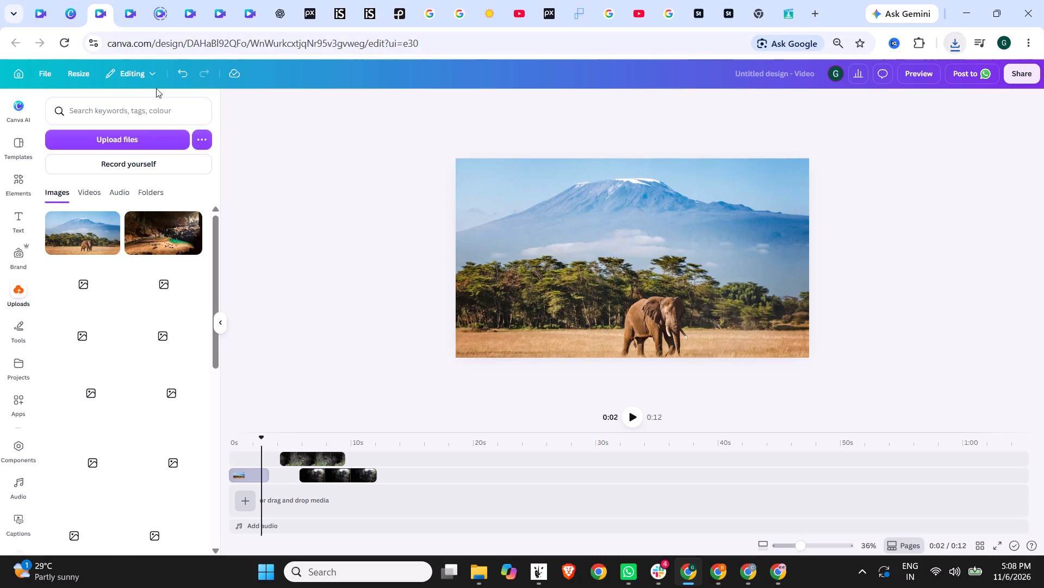
click(347, 474)
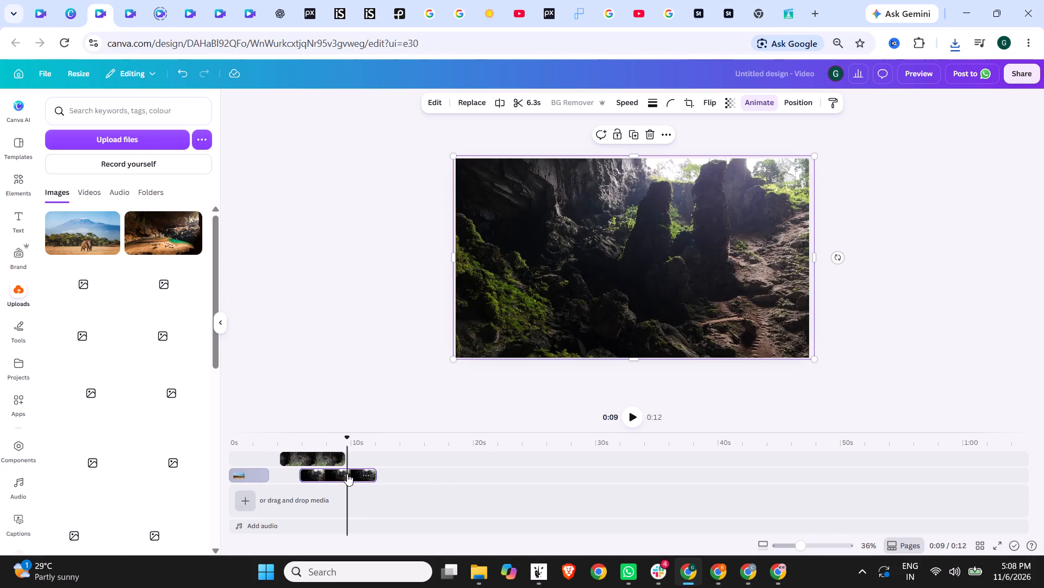
key(Delete)
click(305, 469)
key(Delete)
click(254, 468)
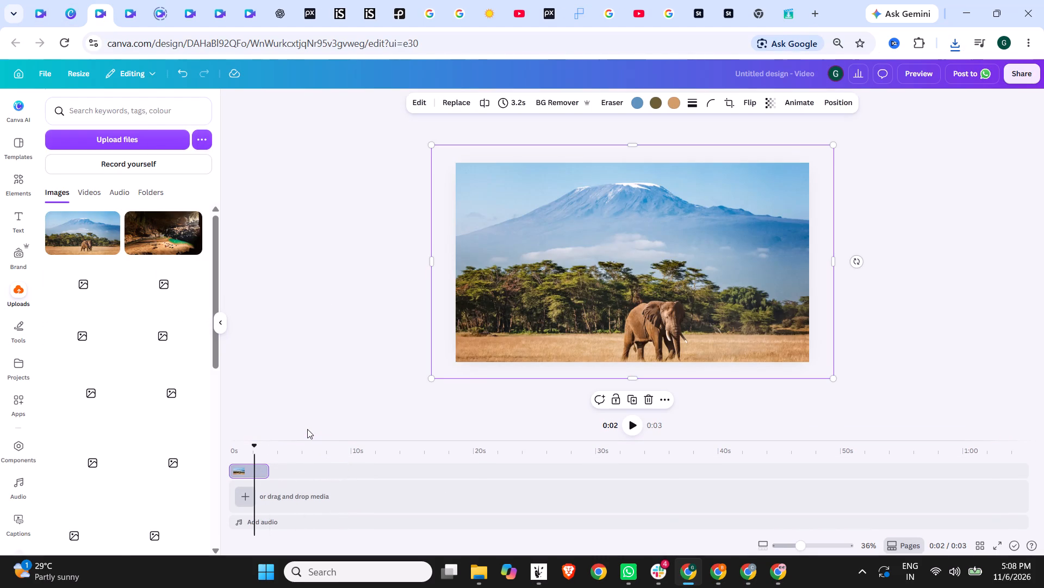
Upload the three downloaded Kilimanjaro videos: the vidssave.com Climb Kilimanjaro file, 12787592_3840_2160_60fps and 251789.
click(82, 143)
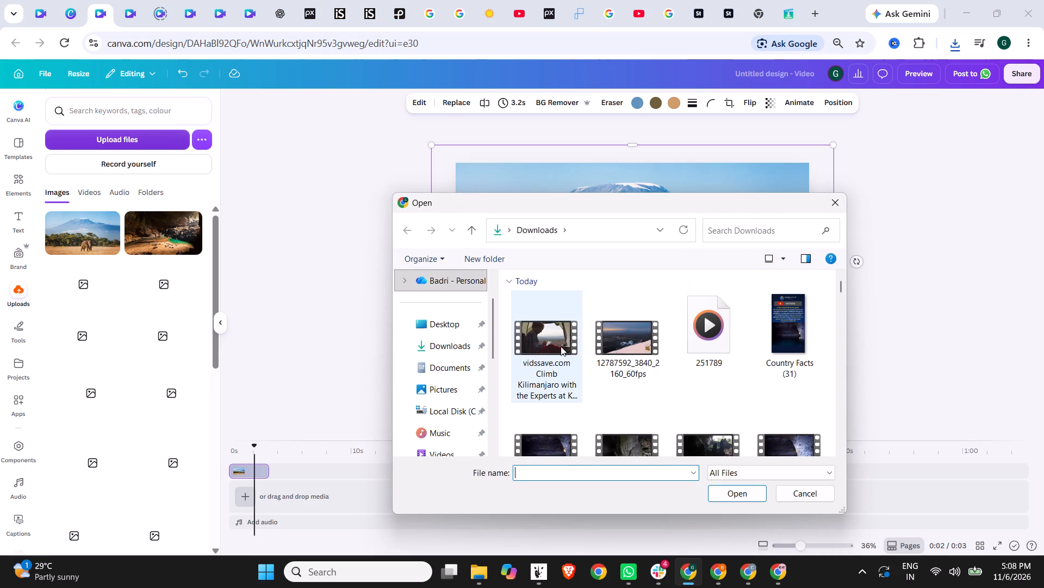
click(561, 346)
ctrl+click(617, 345)
ctrl+click(703, 341)
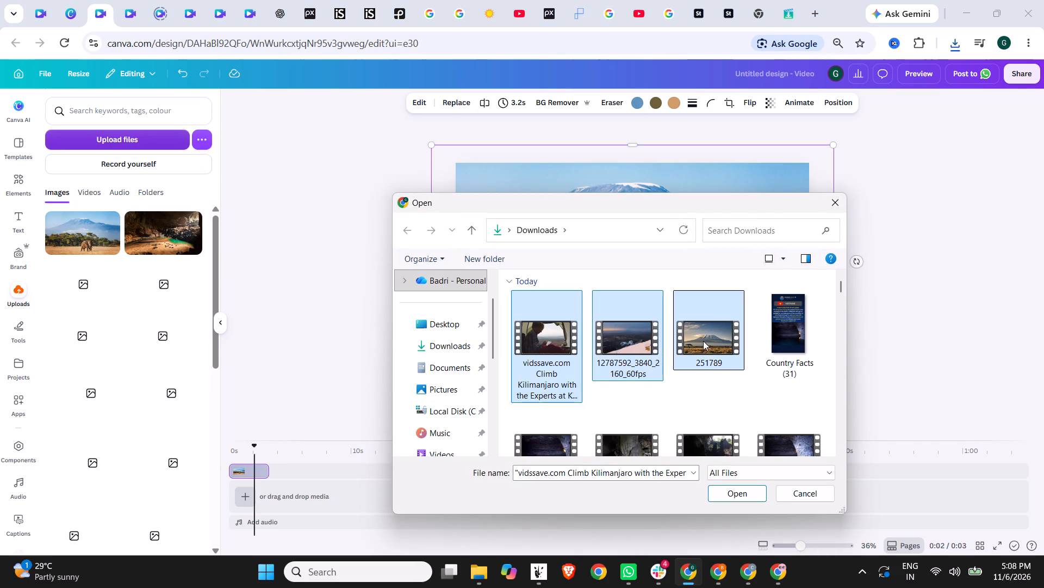
click(754, 495)
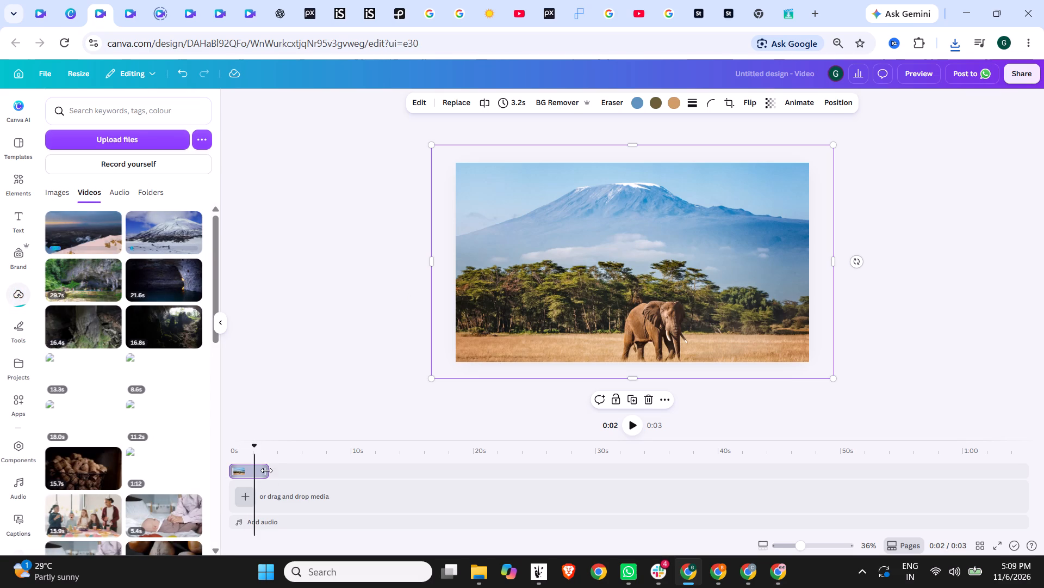
Shorten the elephant photo on the timeline to 1.3 s.
drag(266, 470, 240, 468)
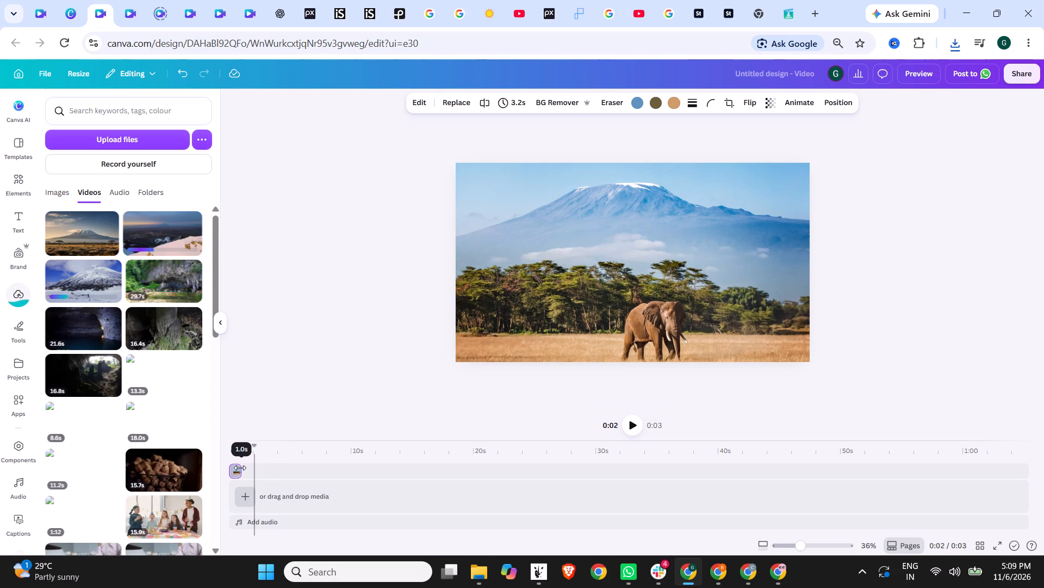
drag(240, 468, 243, 468)
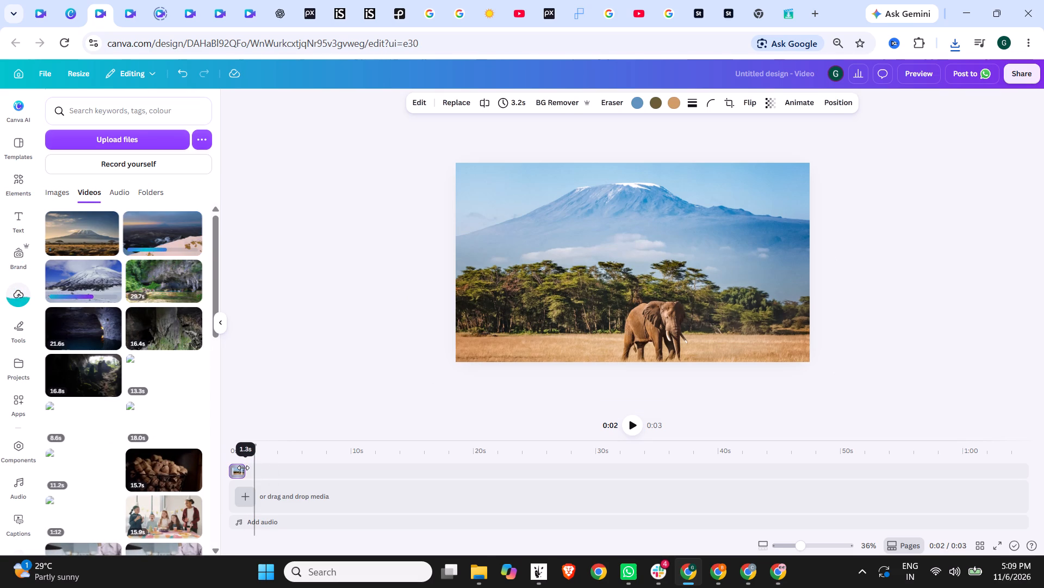
drag(243, 468, 243, 468)
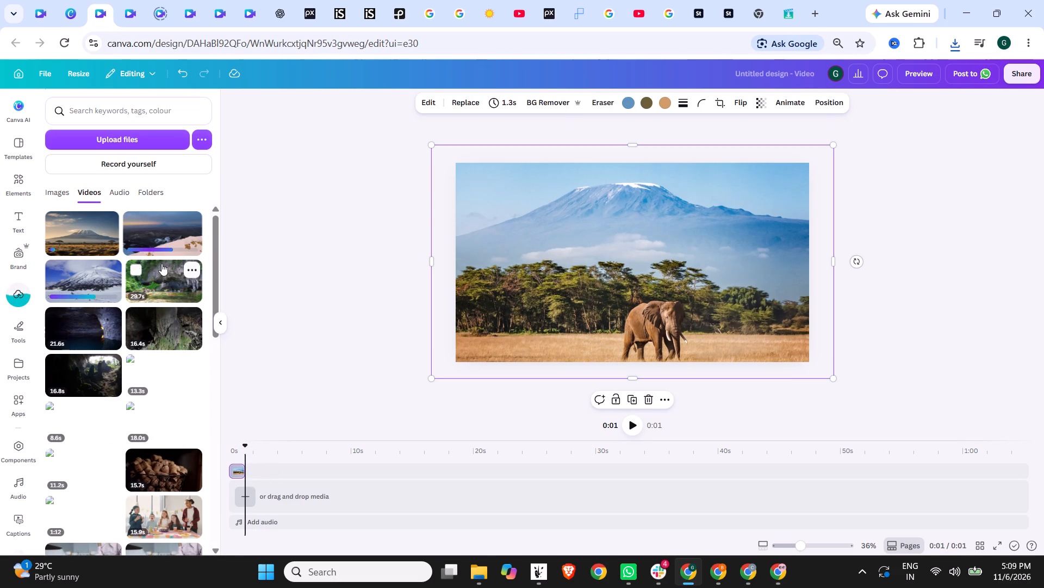
Add the savanna mountain clip, the snowy summit clip and the Climb Kilimanjaro clip to the timeline in that order after the photo.
drag(94, 231, 266, 469)
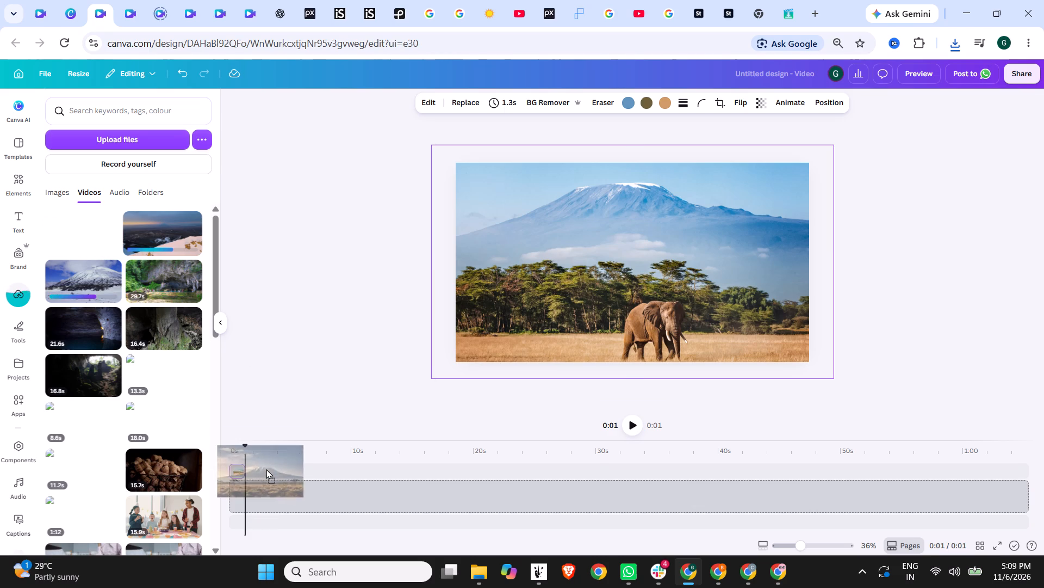
drag(266, 469, 283, 476)
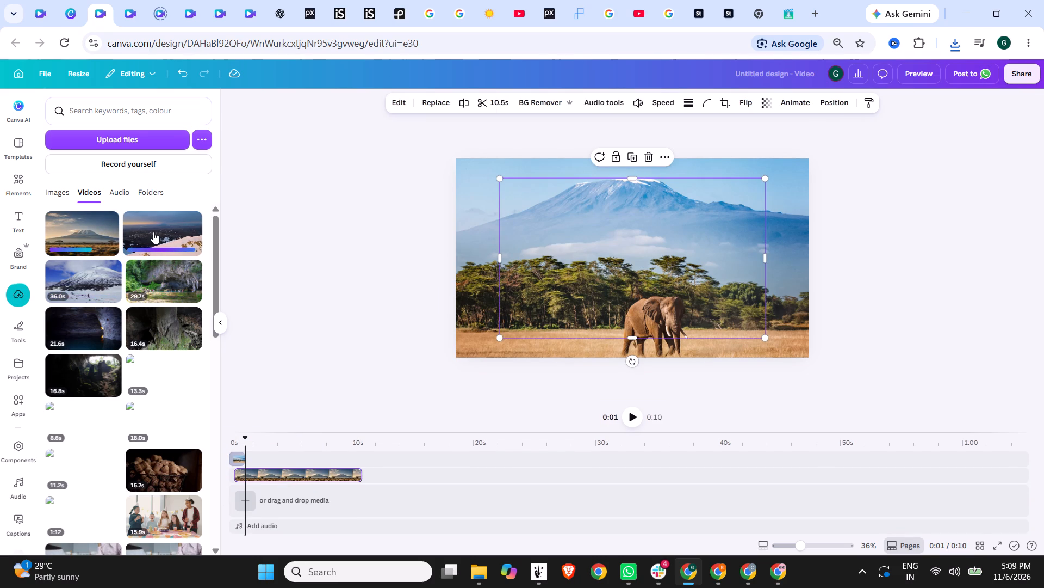
drag(153, 232, 292, 319)
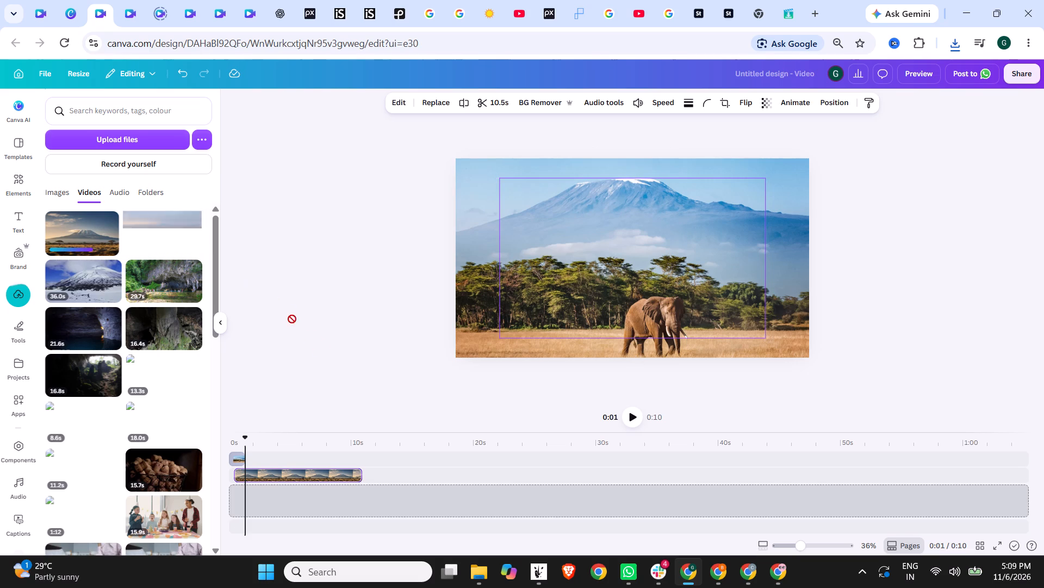
drag(292, 319, 378, 457)
drag(82, 269, 509, 489)
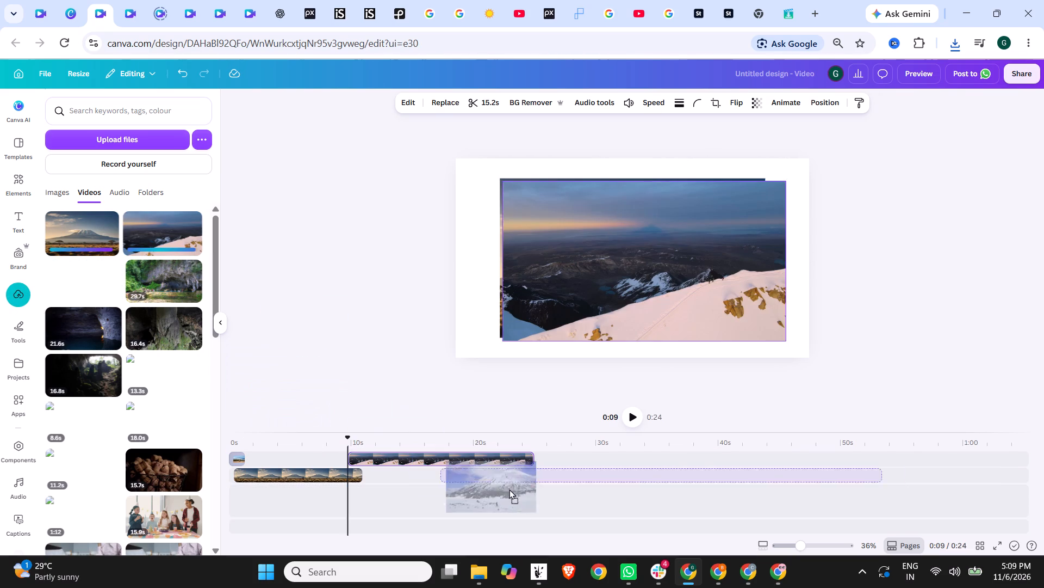
drag(509, 489, 532, 463)
Set the savanna mountain clip's video speed to 2.
click(265, 474)
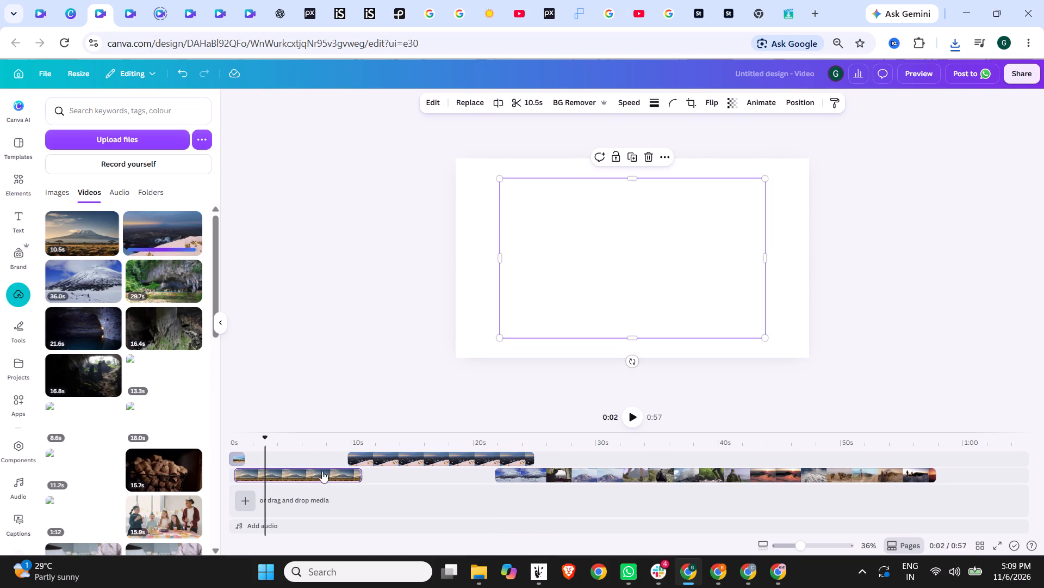
click(618, 107)
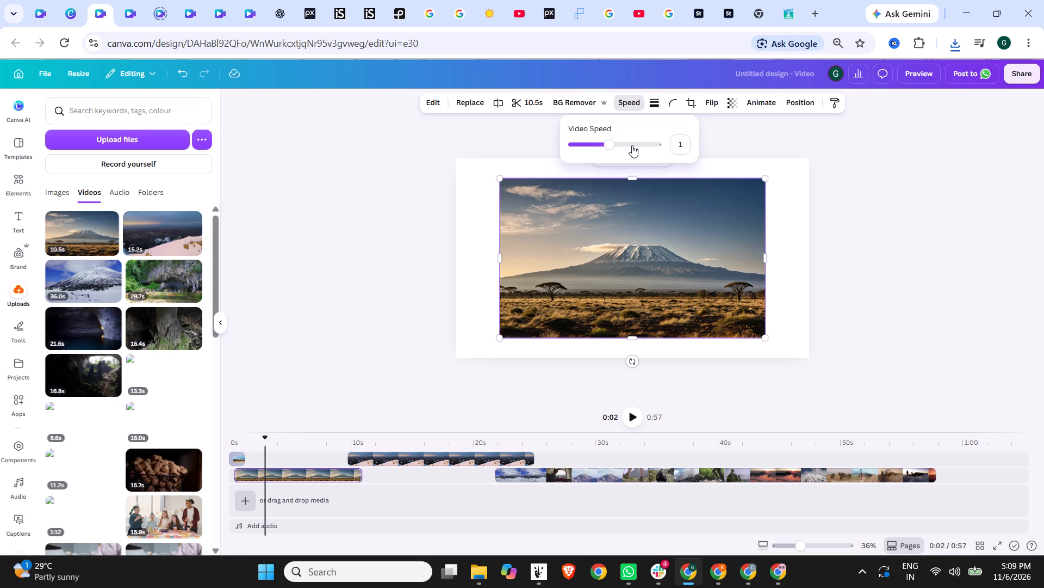
drag(614, 144, 667, 144)
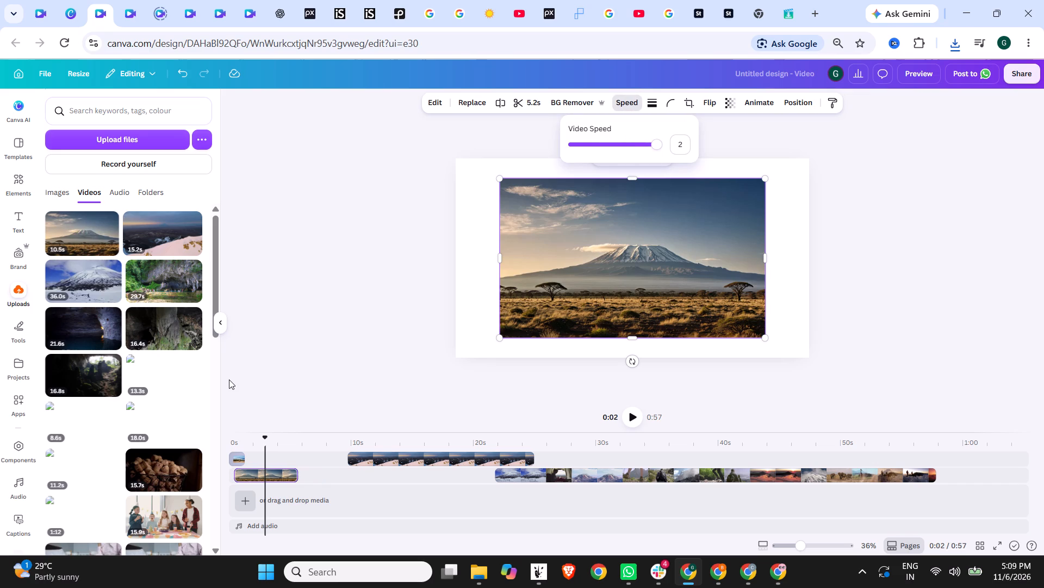
Shift the savanna clip slightly later and move the snowy summit clip earlier to start at about 5 s, near the savanna clip's end.
click(249, 475)
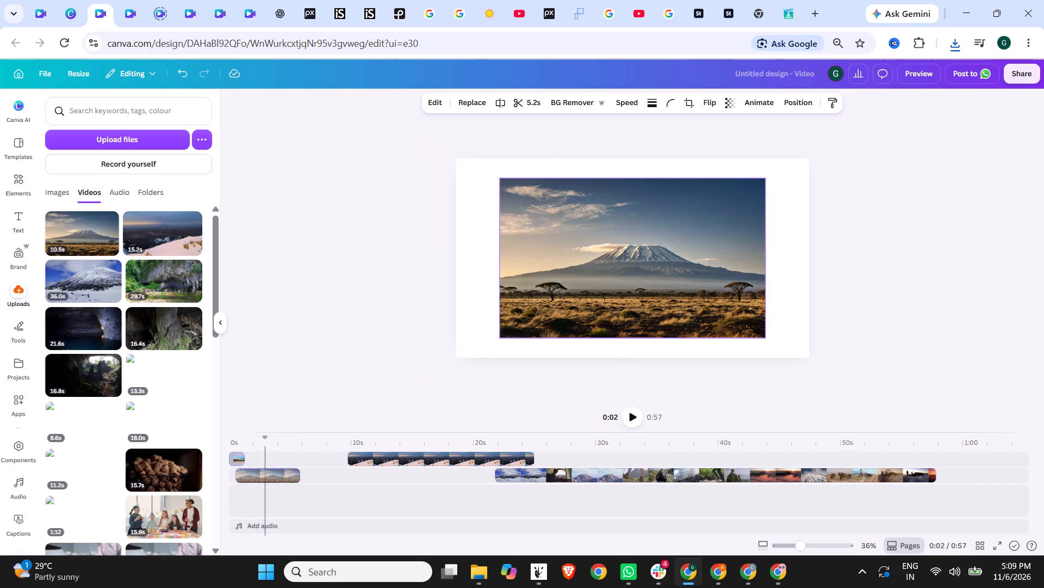
drag(381, 458, 360, 455)
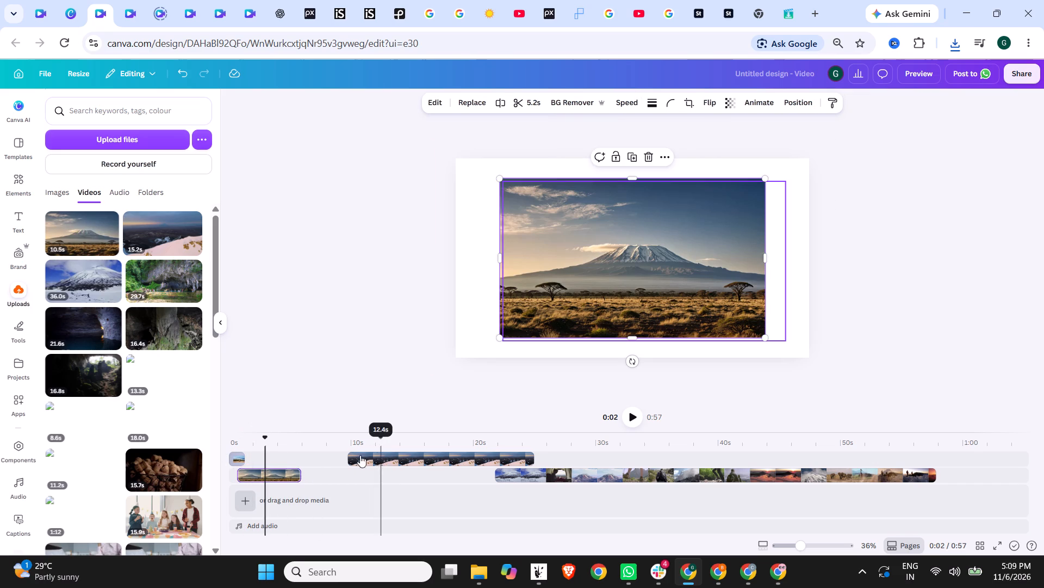
drag(360, 455, 324, 455)
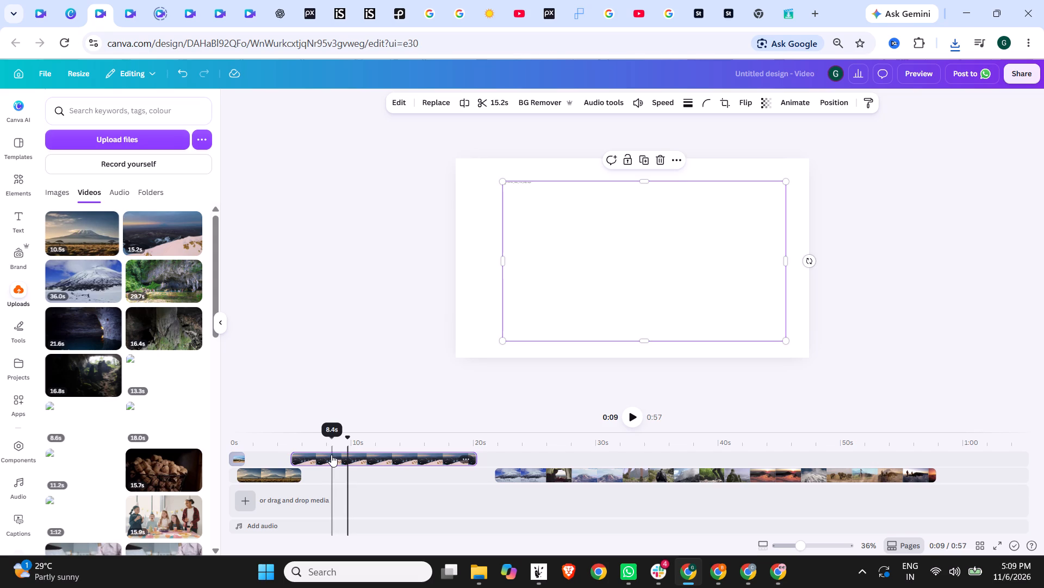
Enlarge the snowy summit clip to cover the whole frame, and return the playhead to the savanna clip at about 3 s.
click(331, 455)
drag(581, 261, 527, 231)
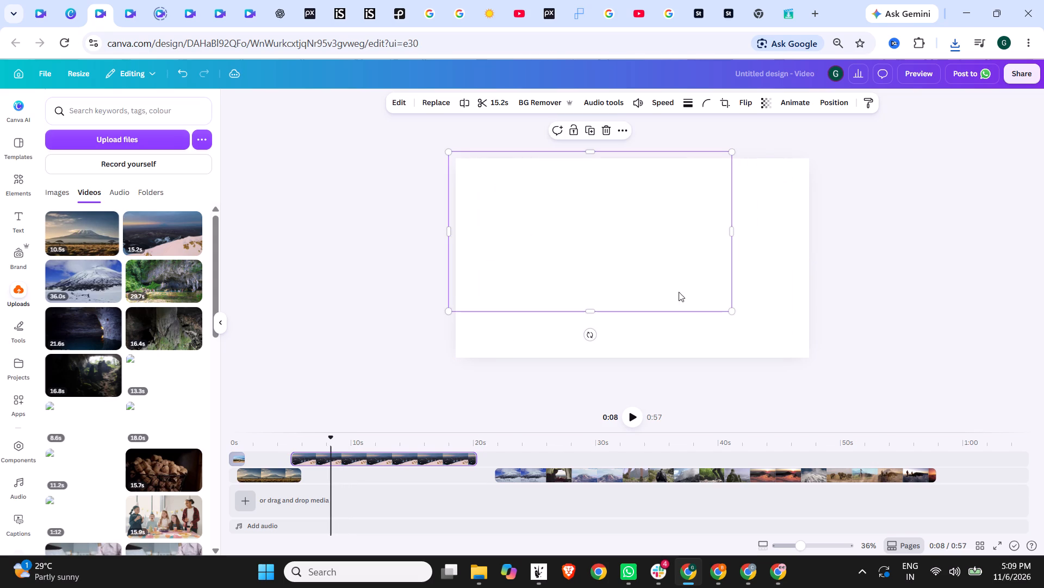
drag(730, 314, 825, 359)
click(372, 434)
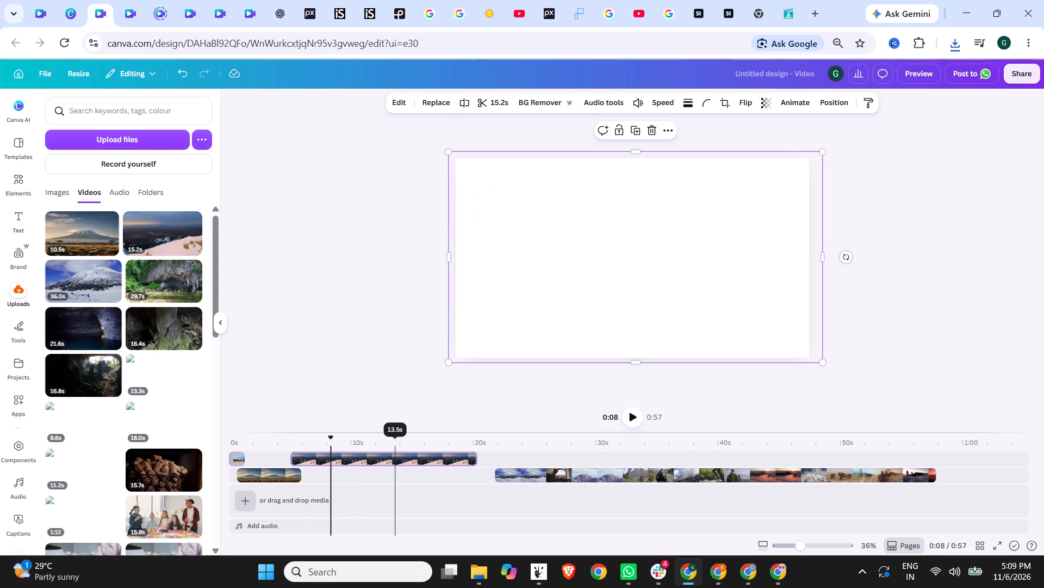
click(395, 435)
click(277, 444)
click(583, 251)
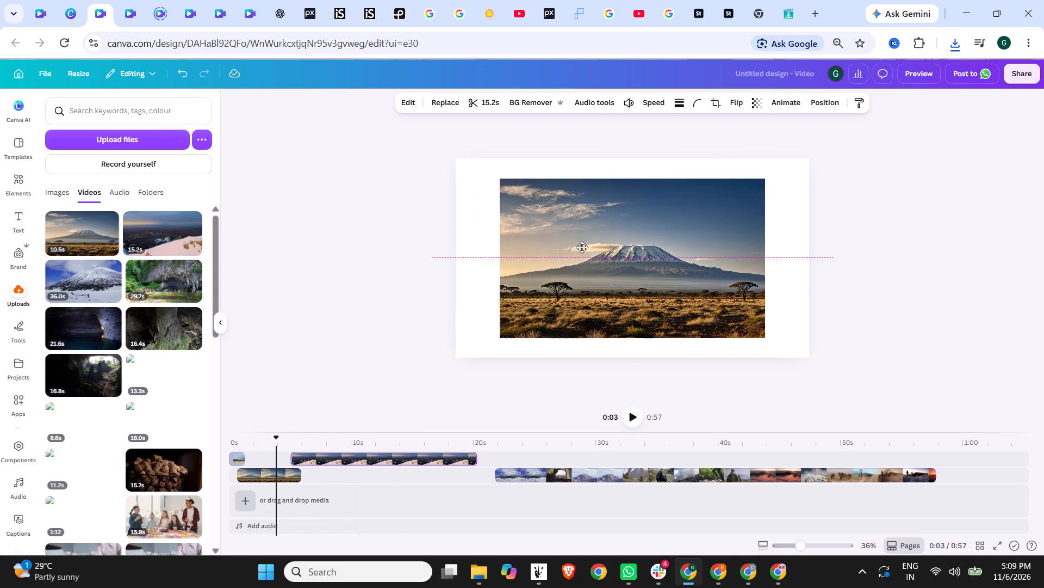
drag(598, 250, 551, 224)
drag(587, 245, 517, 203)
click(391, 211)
Move the savanna mountain clip to the frame's upper-left corner, enlarge it to fill the frame and adjust its position.
drag(567, 237, 522, 215)
drag(719, 315, 792, 358)
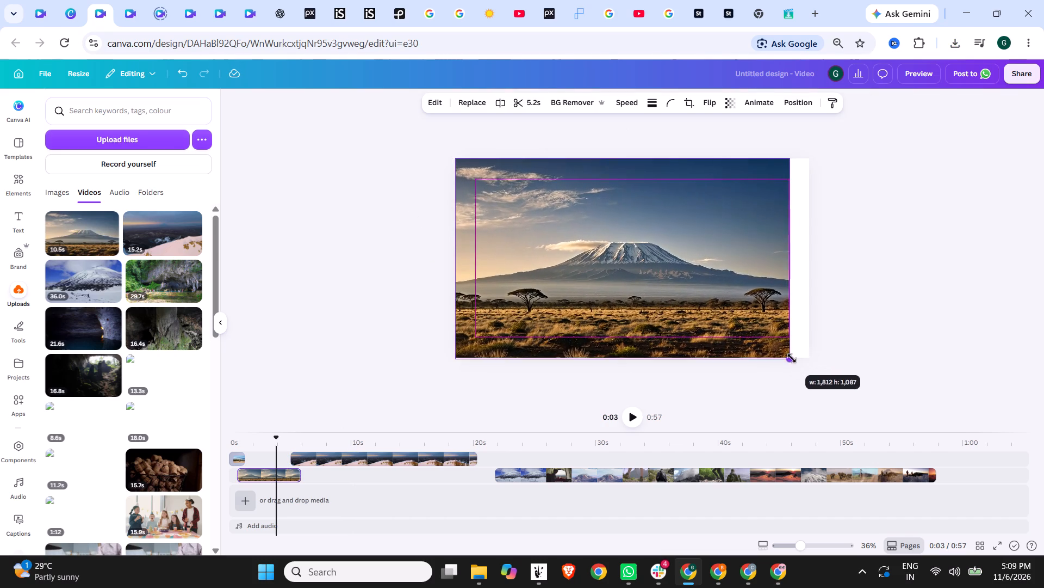
drag(792, 358, 815, 364)
drag(731, 324, 734, 322)
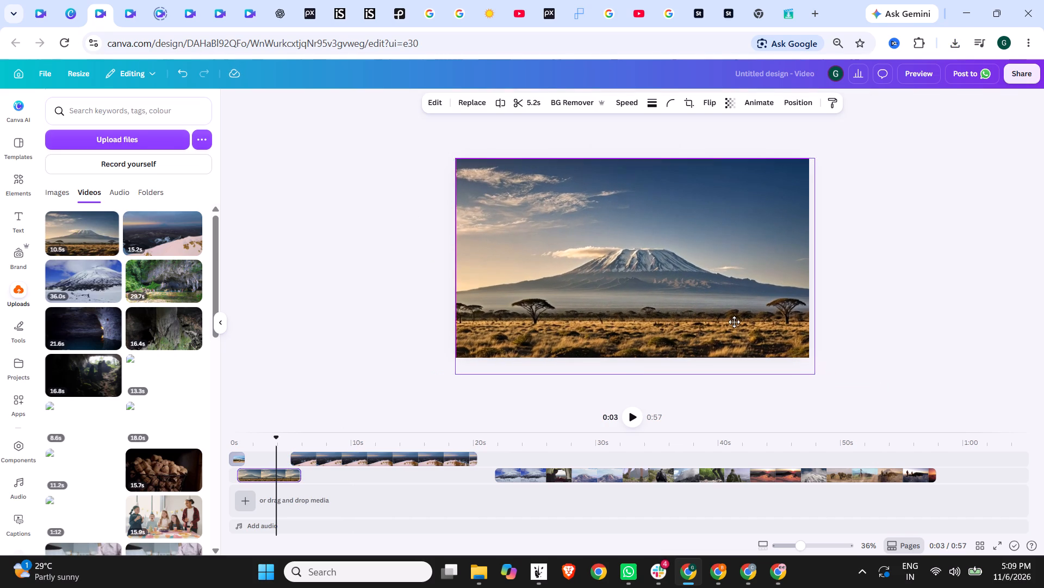
drag(734, 322, 728, 317)
click(899, 286)
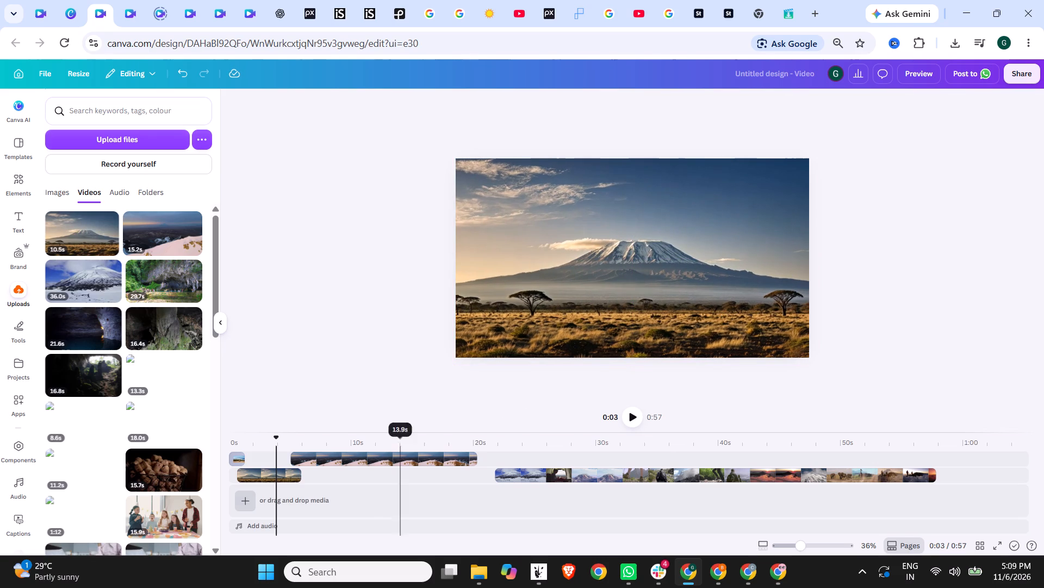
Reposition the snowy summit clip so it is centred horizontally and covers the whole frame.
click(326, 455)
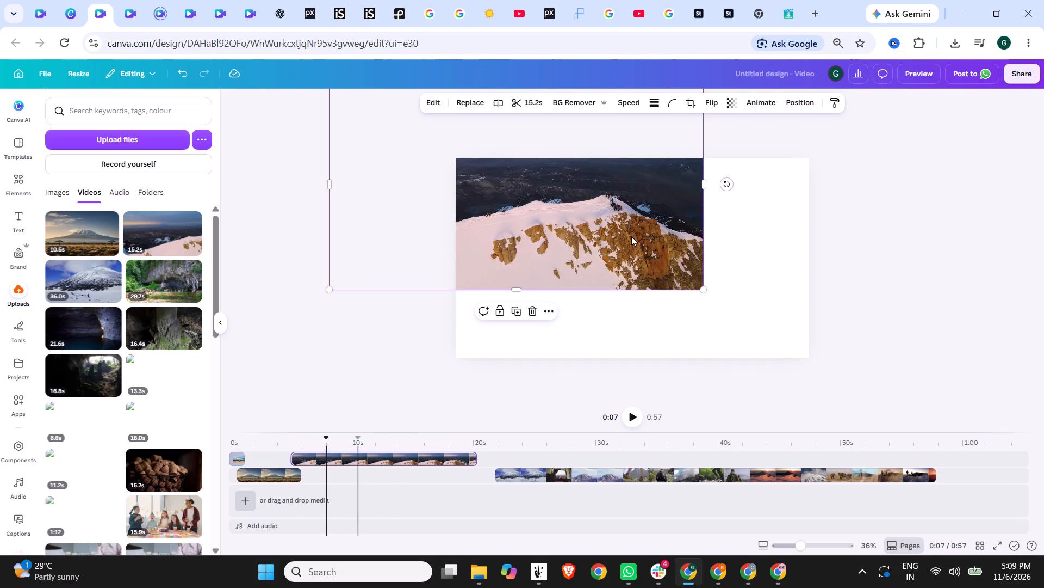
drag(602, 219, 719, 290)
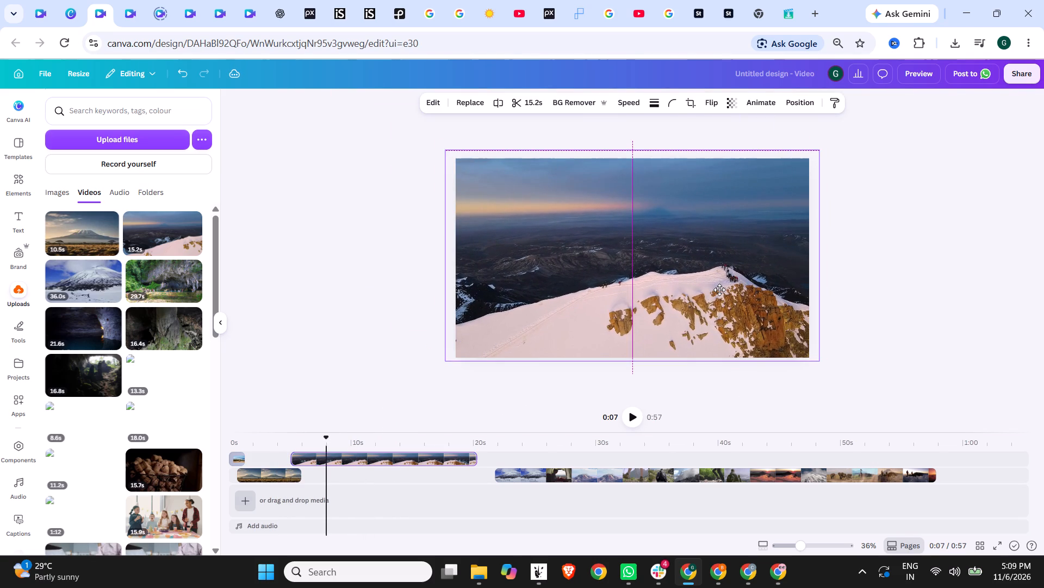
drag(719, 290, 720, 295)
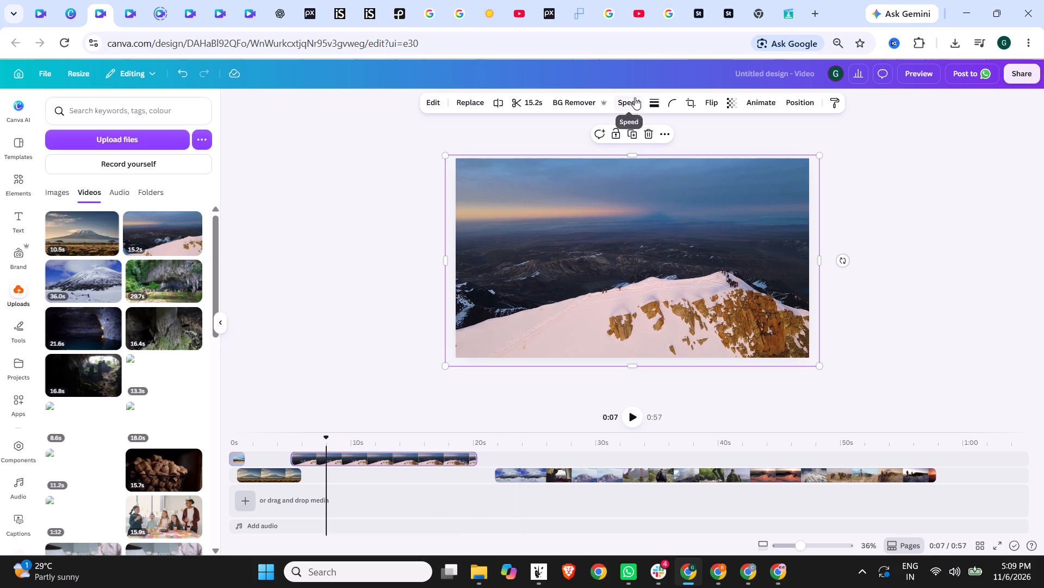
Set the snowy summit clip's video speed to 2.
click(635, 97)
drag(601, 143, 693, 156)
click(897, 177)
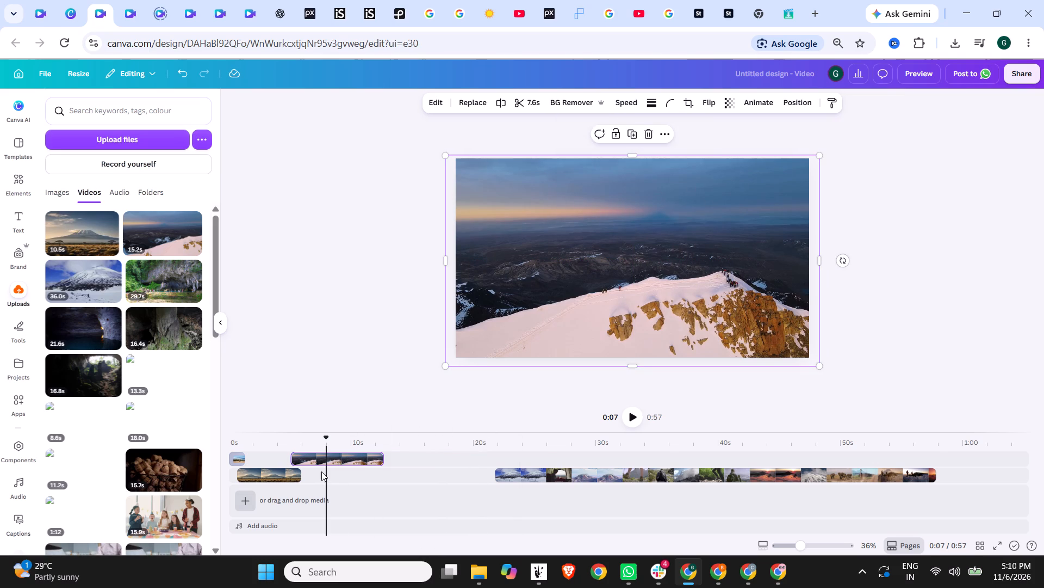
Play back the opening sequence from about 1 s through the savanna and snowy summit clips, and pause after them.
click(250, 439)
click(637, 416)
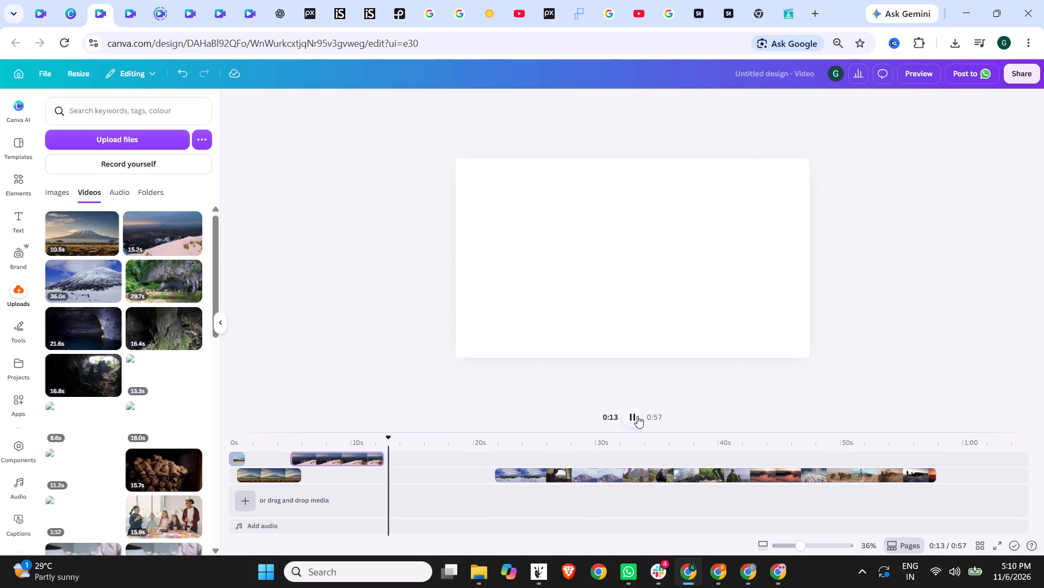
click(637, 416)
Look through the long Kilimanjaro footage between about 22 s and 44 s to locate the sunset summit shot's start.
click(504, 442)
click(539, 440)
click(595, 437)
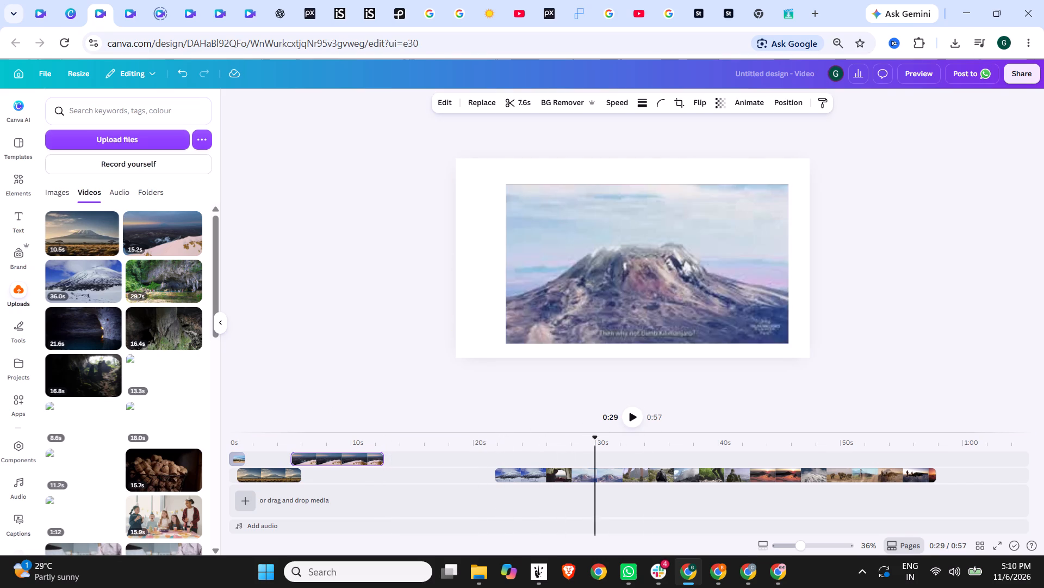
click(658, 437)
click(692, 435)
click(776, 433)
click(755, 437)
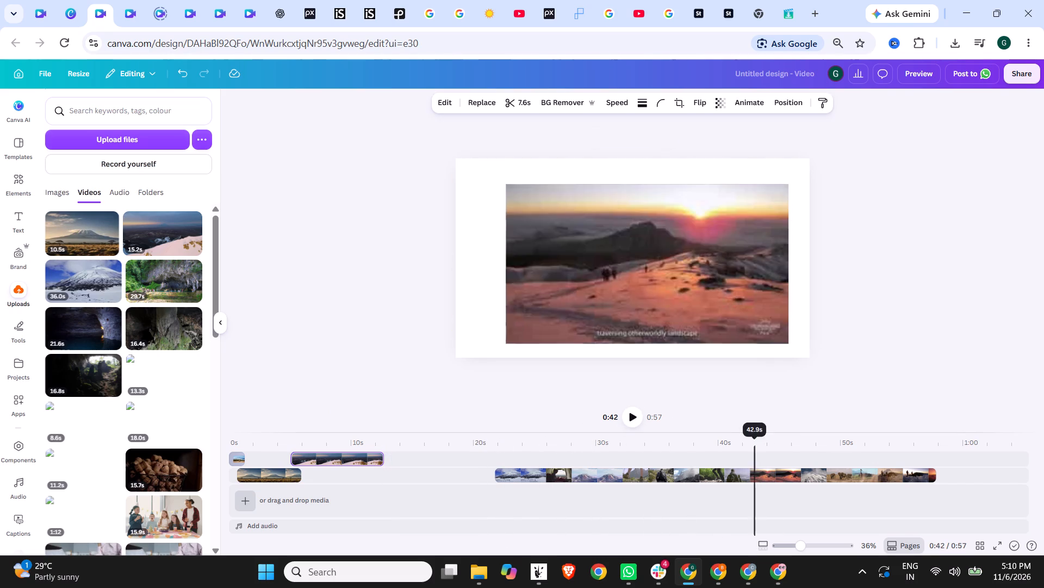
click(712, 437)
click(762, 431)
click(728, 434)
click(731, 442)
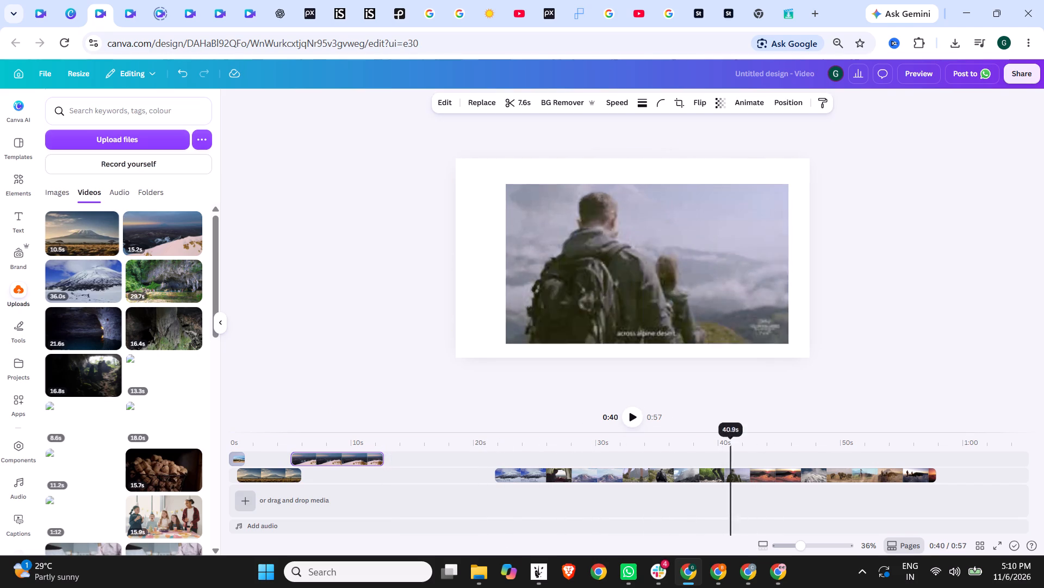
click(697, 443)
click(714, 443)
click(742, 444)
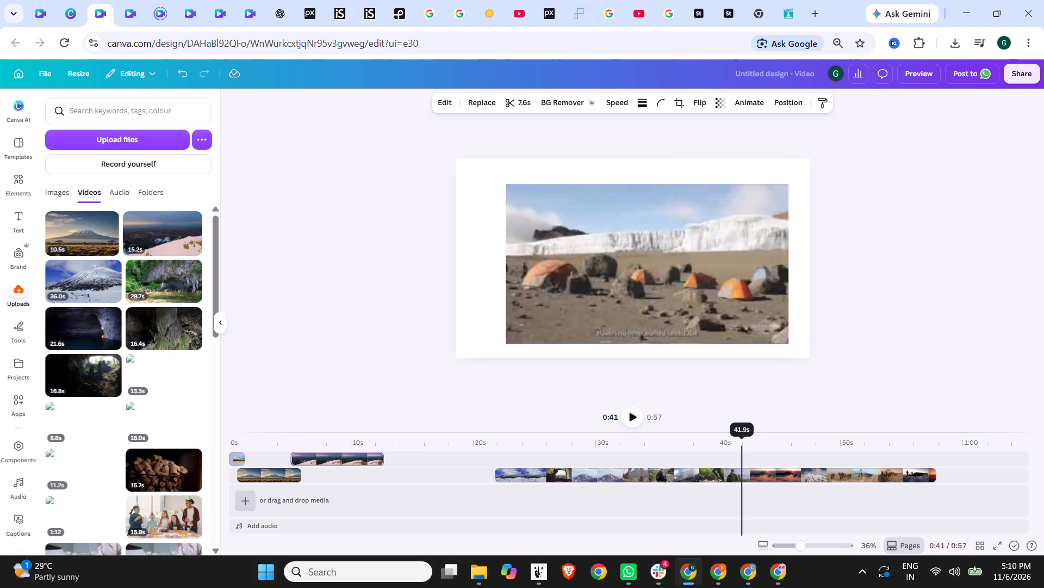
click(765, 442)
click(750, 442)
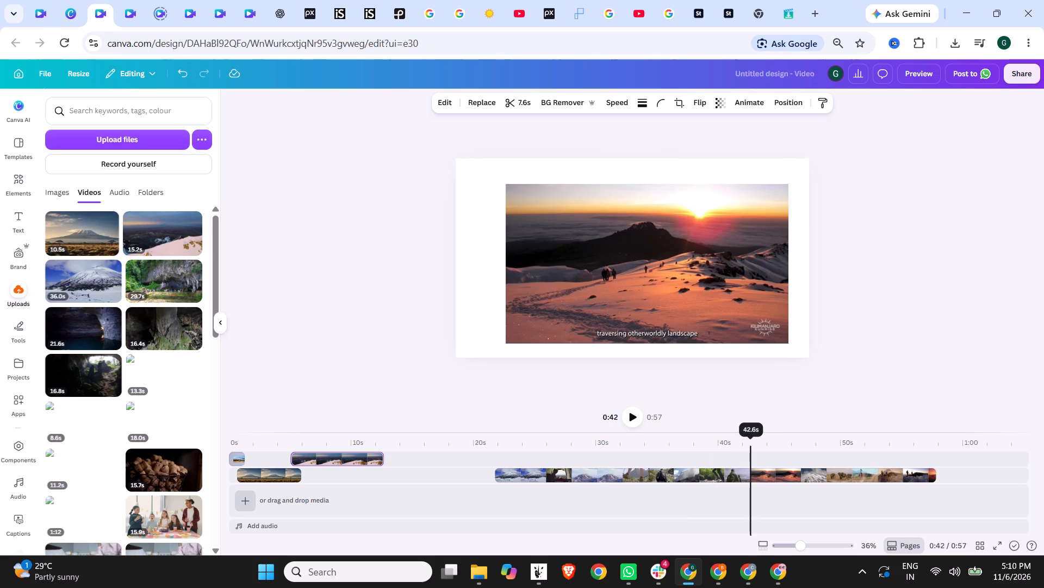
Move the long Kilimanjaro footage to the frame's upper-left corner and enlarge it to cover the whole frame, cropping out its caption.
click(643, 287)
drag(684, 286, 643, 268)
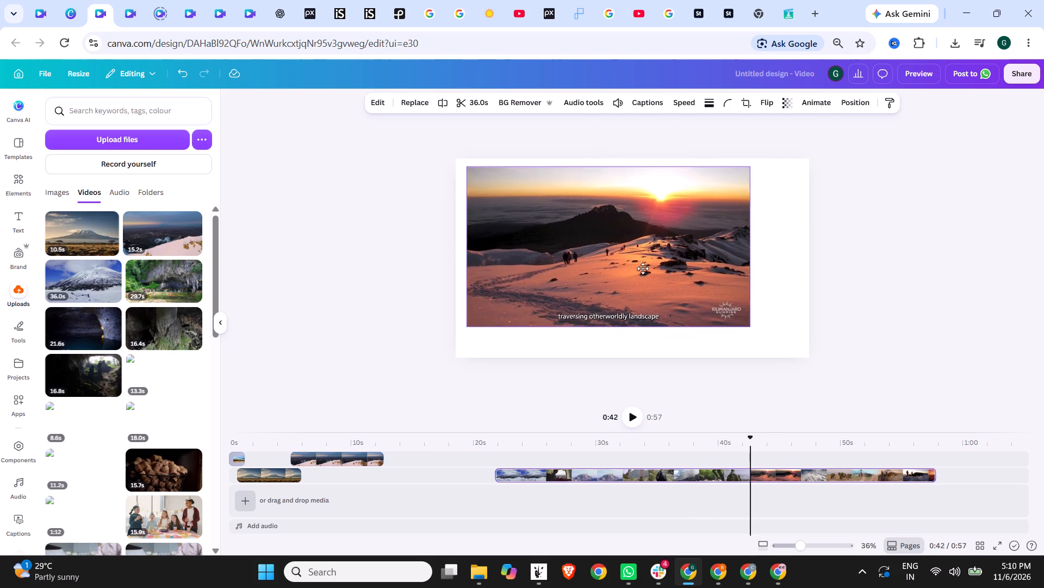
drag(643, 268, 627, 258)
drag(732, 313, 850, 403)
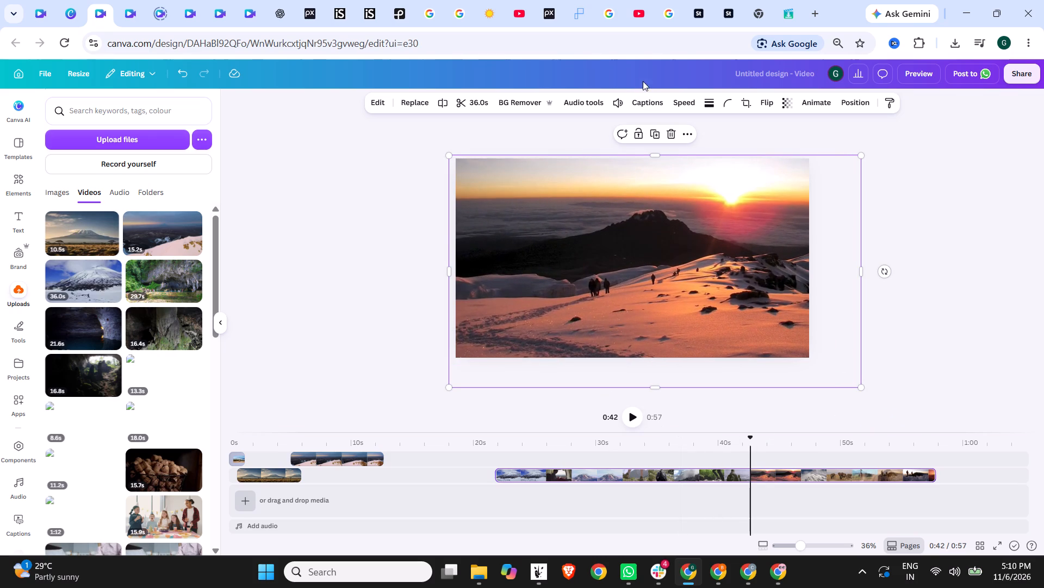
Split the long Kilimanjaro footage at 42.6 s and again at about 44.4 s, isolating the sunset summit segment.
click(444, 99)
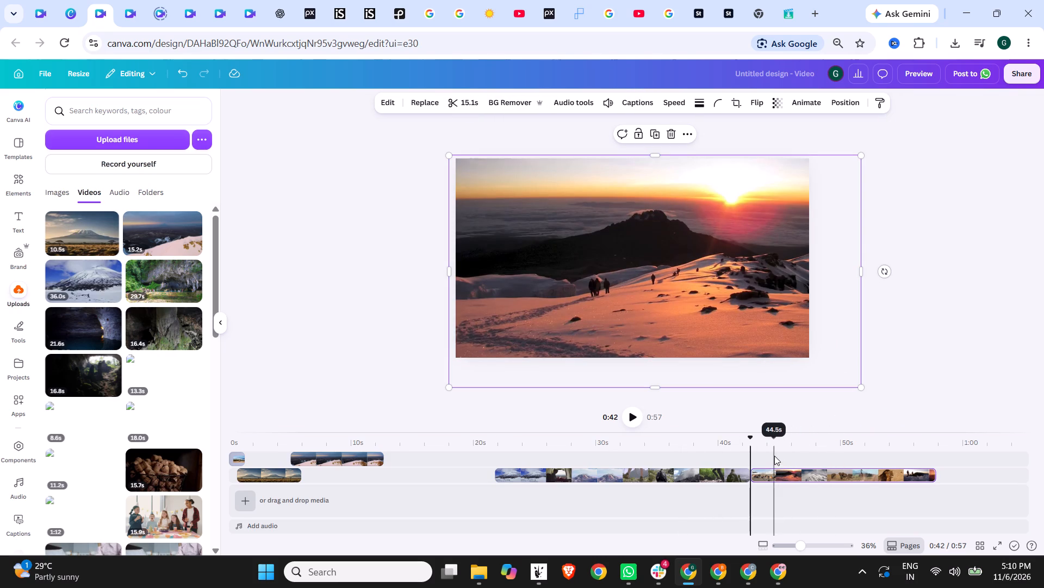
click(766, 438)
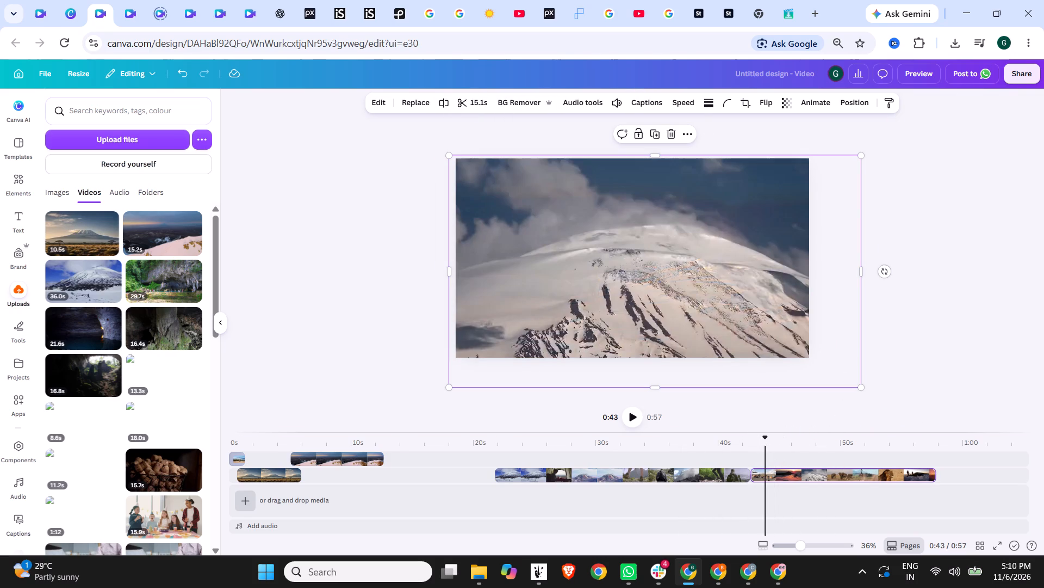
click(770, 438)
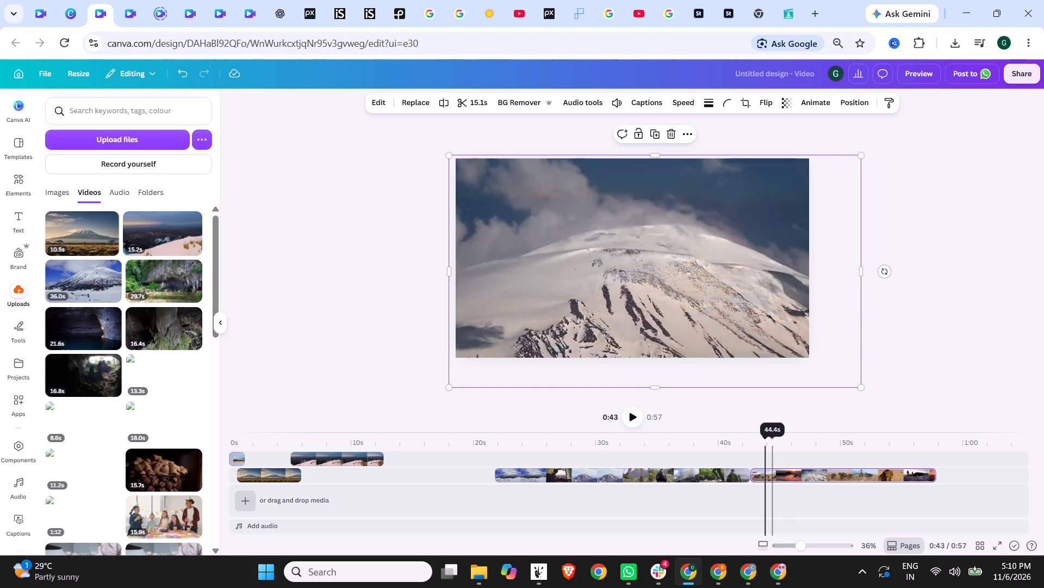
click(774, 448)
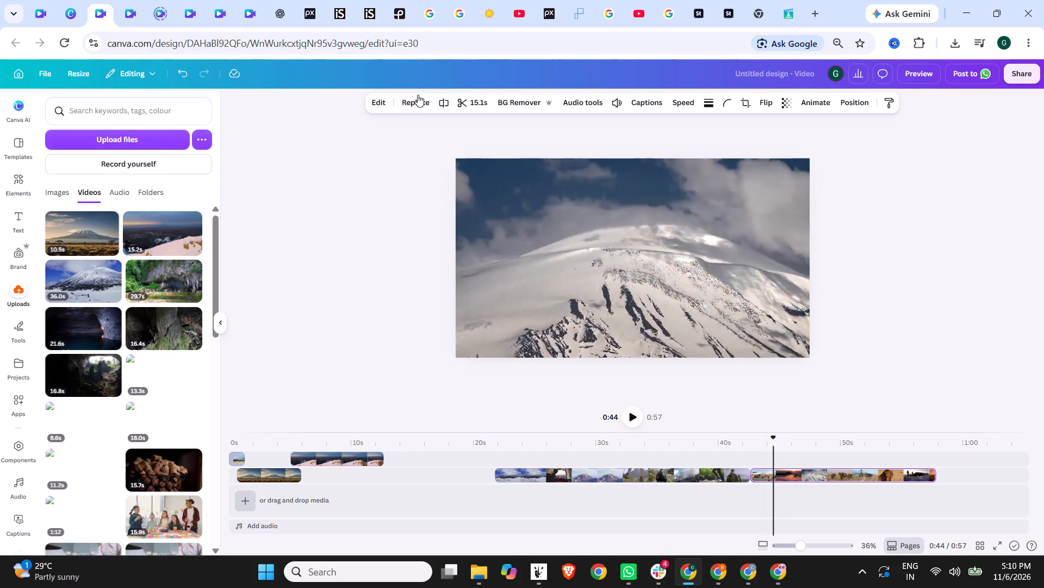
click(450, 103)
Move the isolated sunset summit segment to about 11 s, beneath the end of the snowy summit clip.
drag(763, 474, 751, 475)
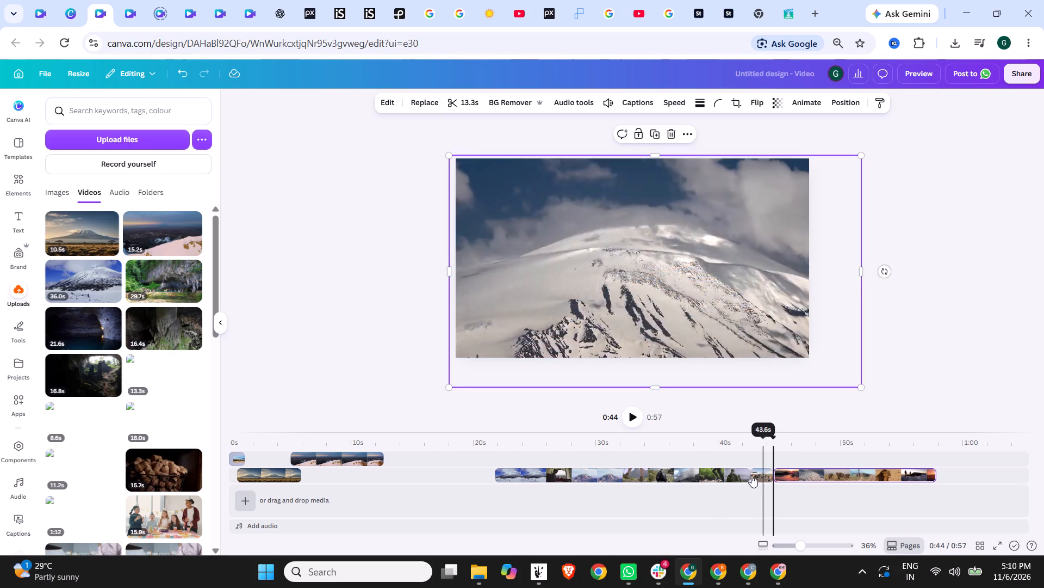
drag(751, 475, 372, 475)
Shift the snowy summit clip to start at about 4 s and trim its end to a 6.2 s duration.
click(343, 458)
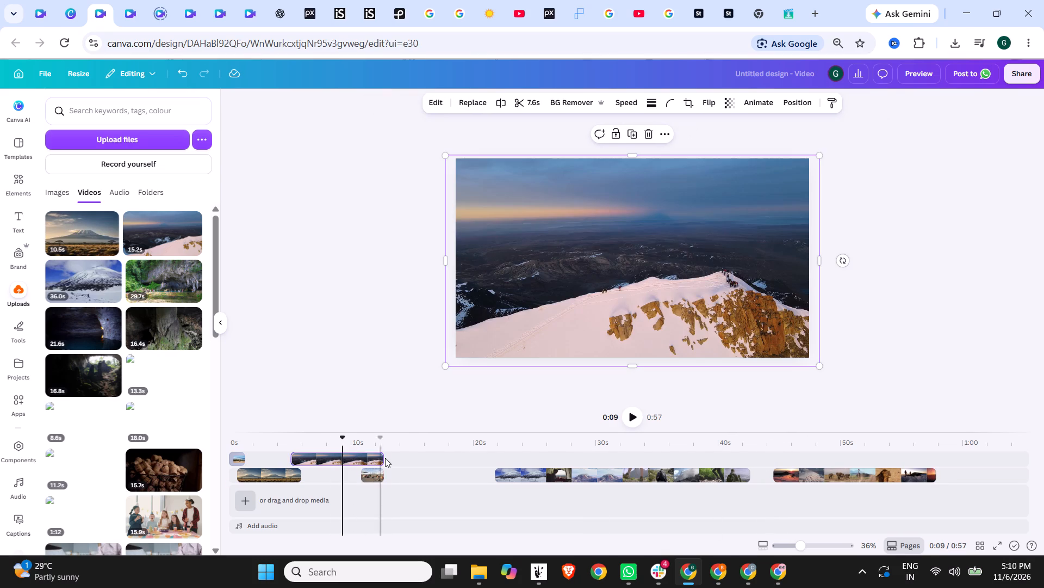
drag(313, 456, 306, 456)
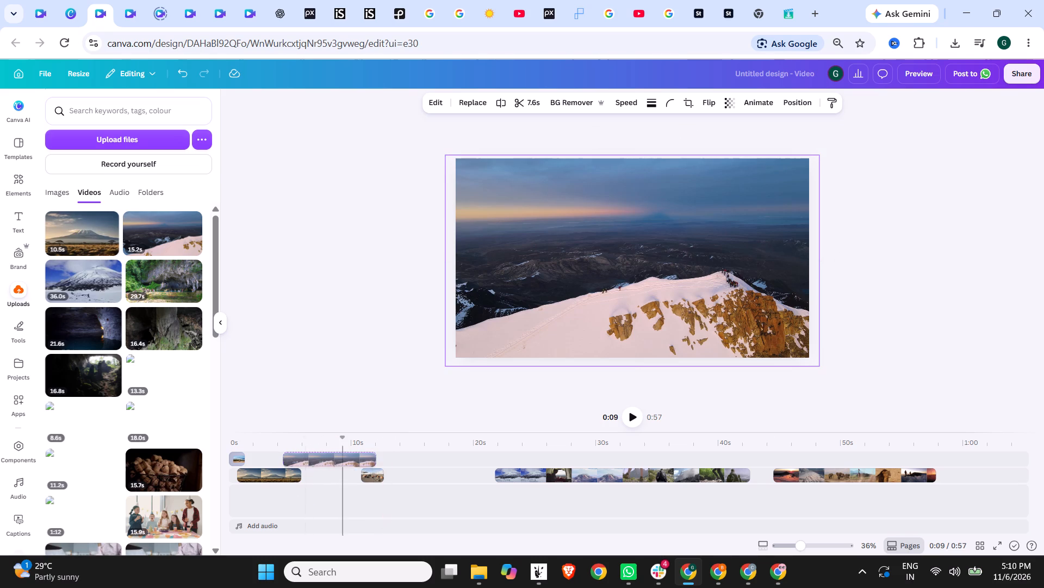
drag(306, 456, 299, 456)
click(369, 457)
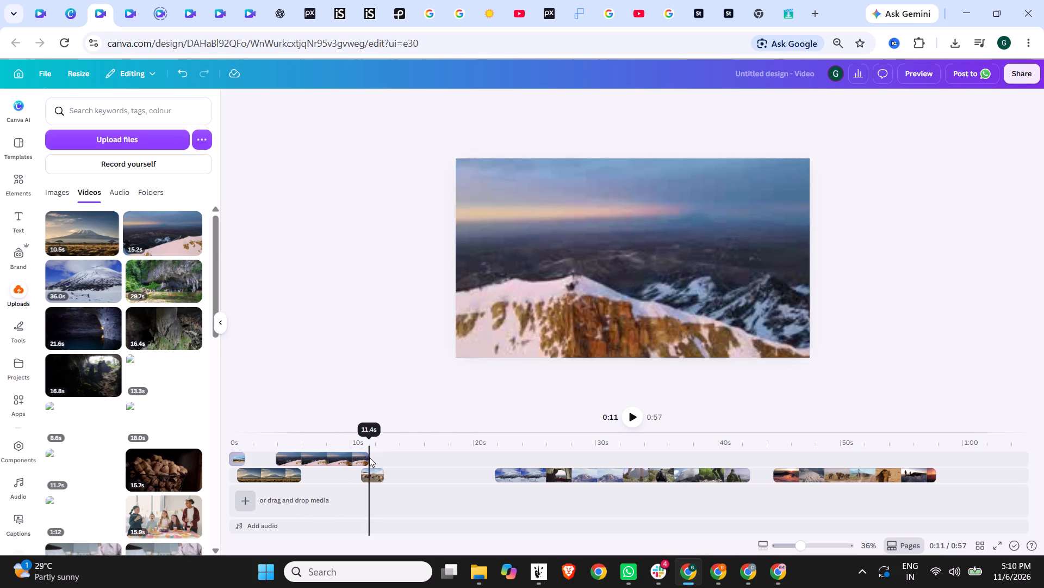
drag(368, 458, 351, 458)
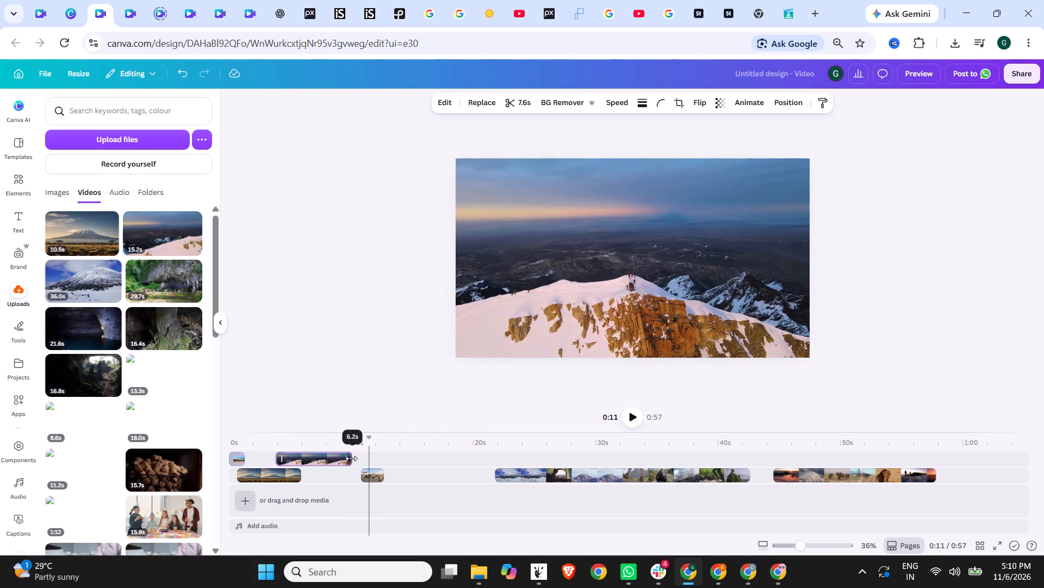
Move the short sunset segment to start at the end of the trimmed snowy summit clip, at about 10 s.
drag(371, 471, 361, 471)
Play back the transition from the snowy summit clip into the sunset segment, starting at about 7 s, and pause after it.
click(325, 443)
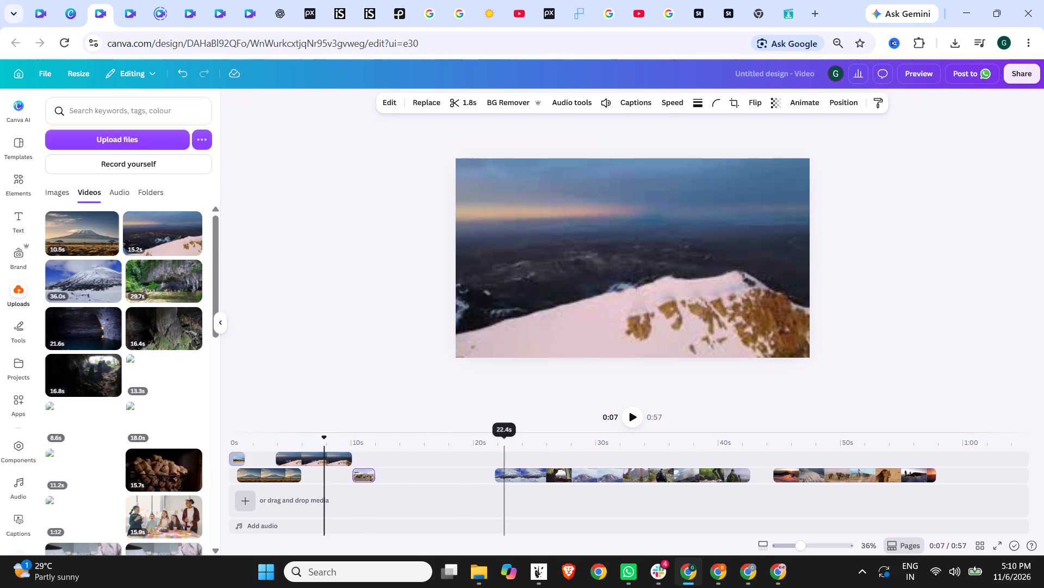
click(632, 419)
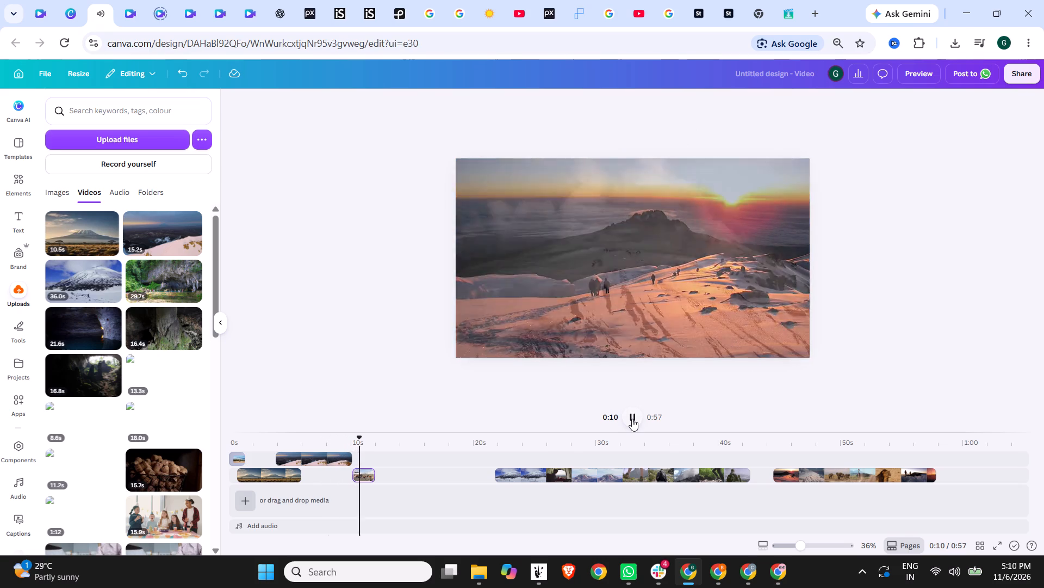
click(632, 419)
Compare frames of the remaining footage between about 45 s and 49 s with the short sunset segment at about 11 s.
click(780, 475)
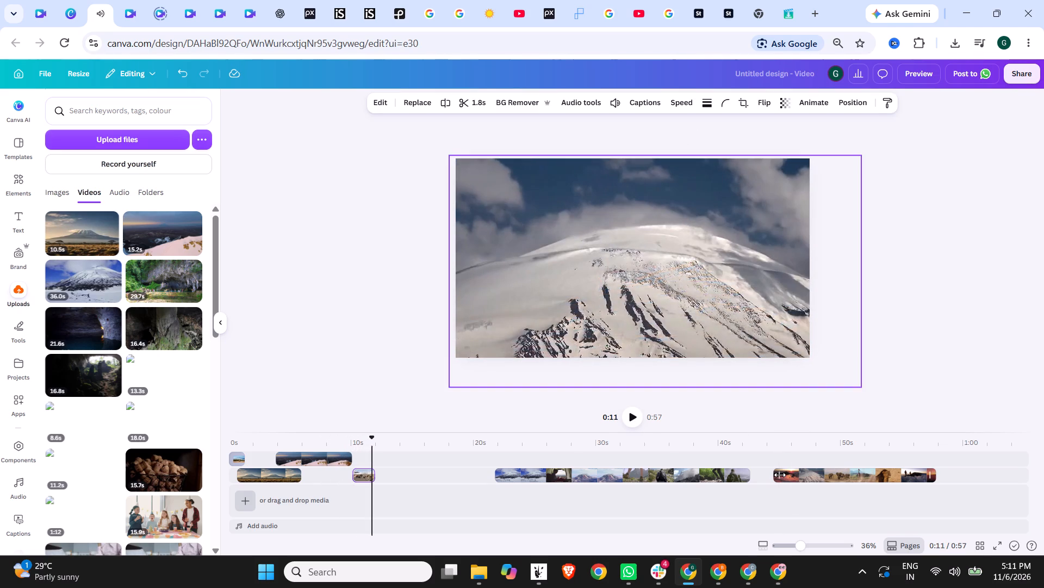
click(794, 449)
click(780, 441)
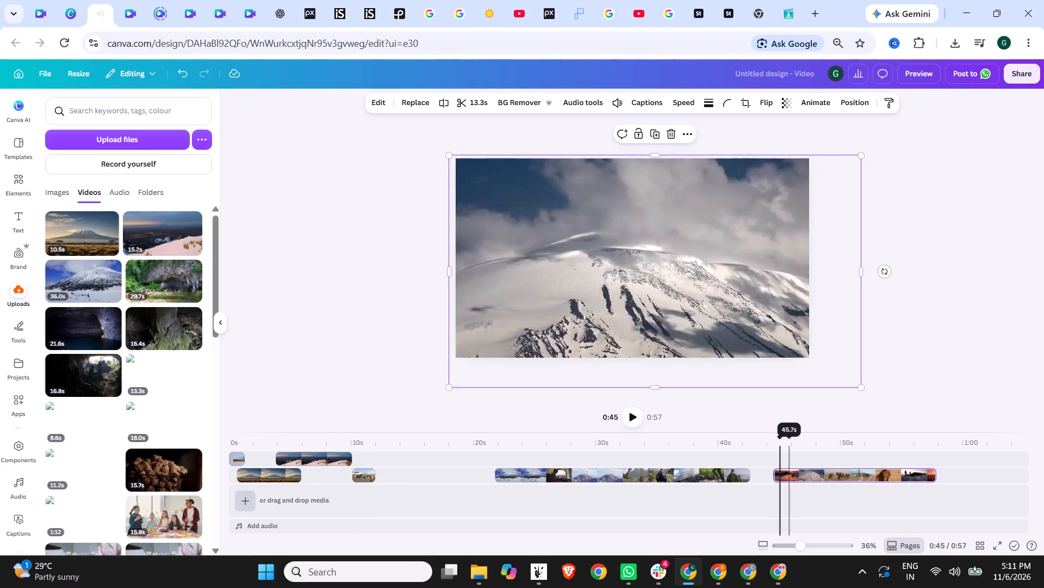
click(791, 445)
click(798, 443)
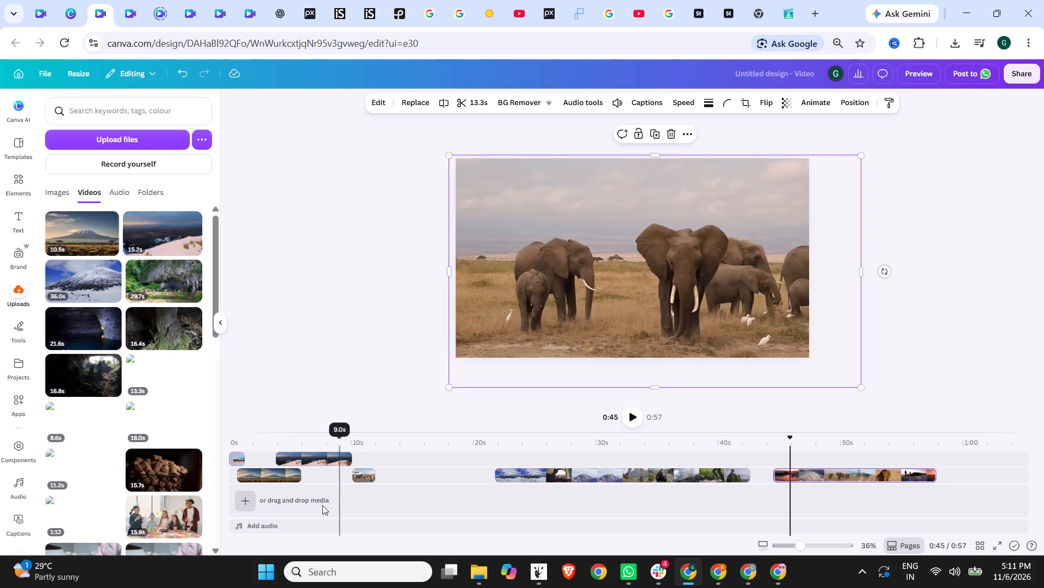
click(369, 473)
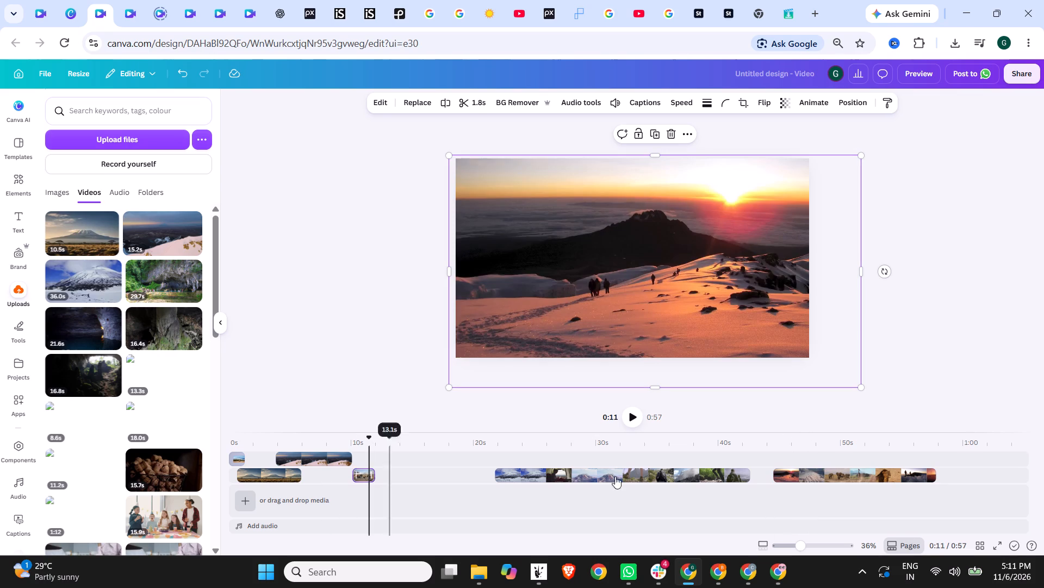
click(818, 473)
click(836, 473)
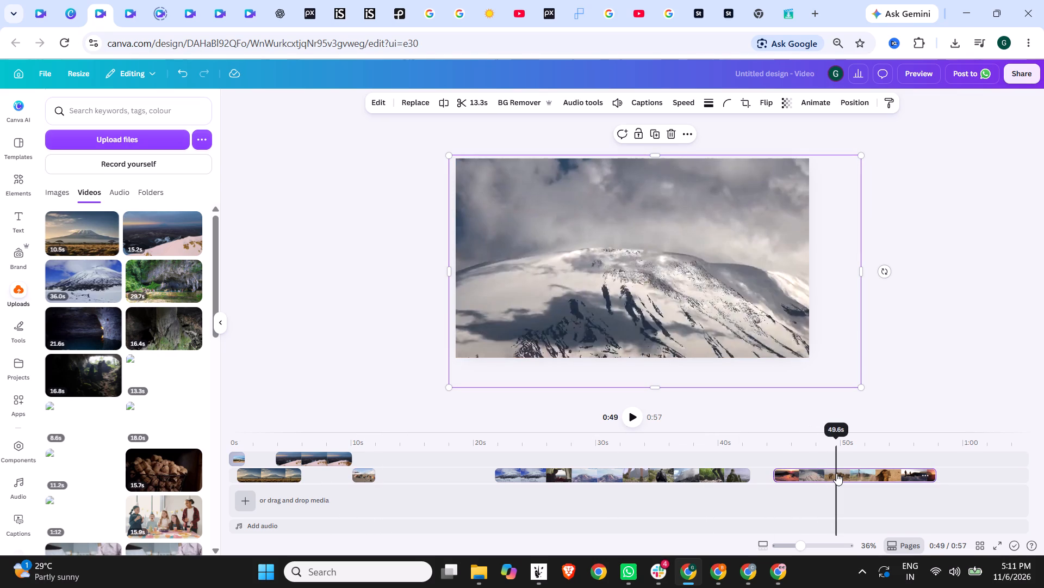
Play back the short sunset segment again from about 10 s.
click(355, 439)
click(637, 415)
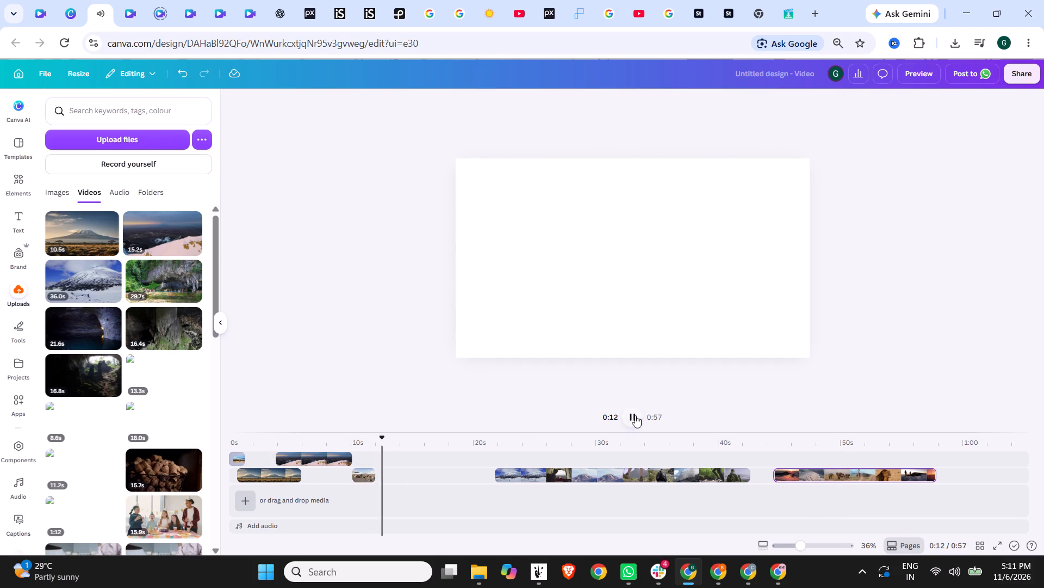
Delete the short sunset segment at about 11 s from the timeline.
click(366, 476)
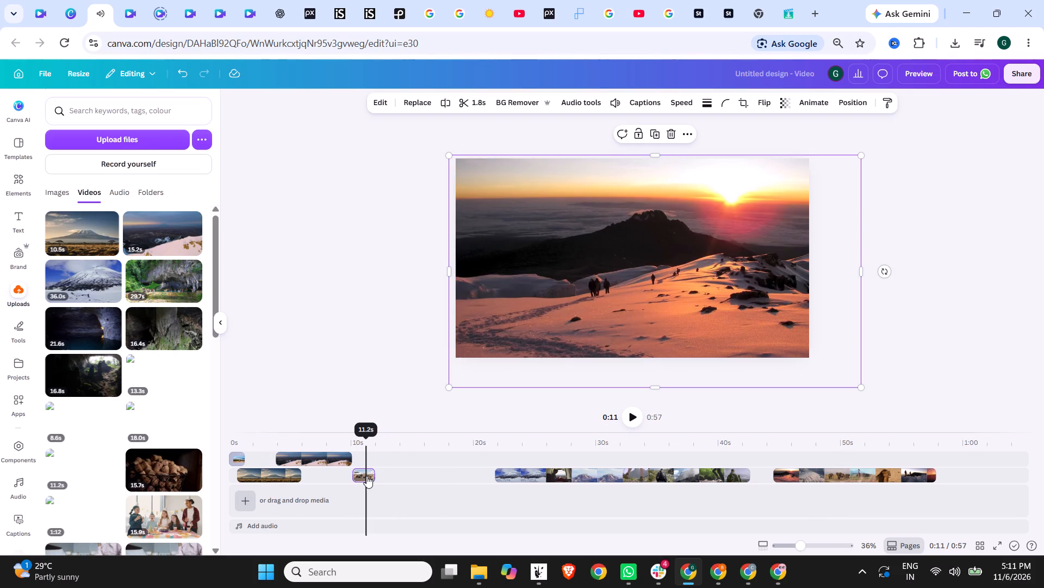
key(Delete)
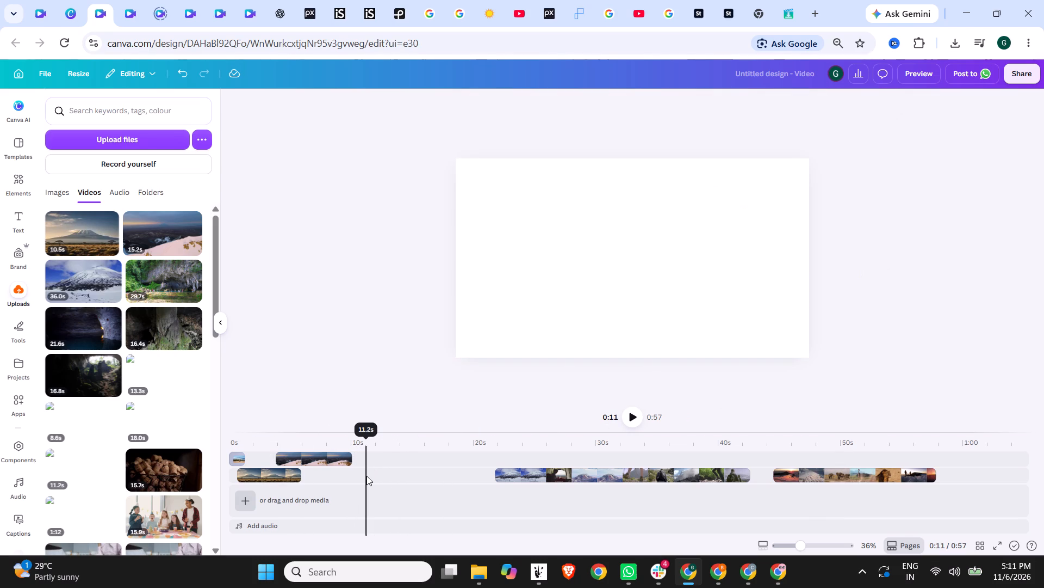
Examine frames at about 22 s and across the opening part of the last clip, between about 46 s and 49 s.
click(509, 449)
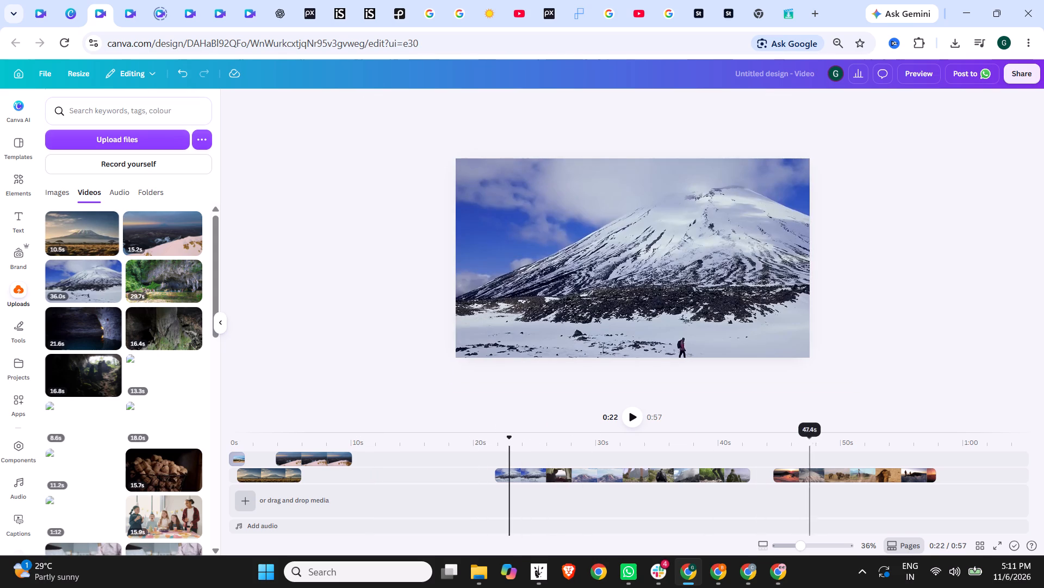
click(796, 444)
click(818, 438)
click(830, 437)
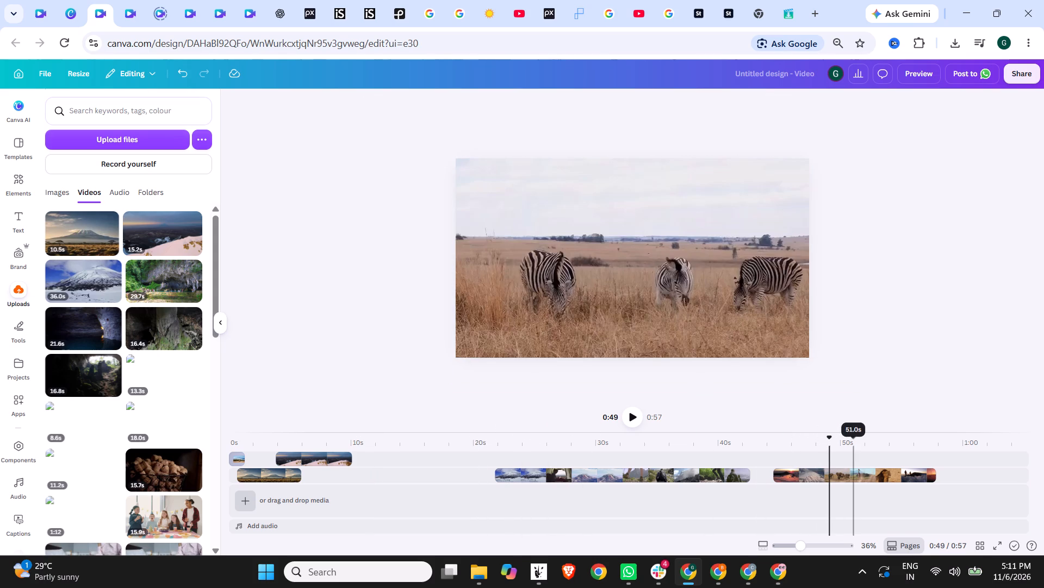
click(829, 433)
click(815, 440)
click(805, 440)
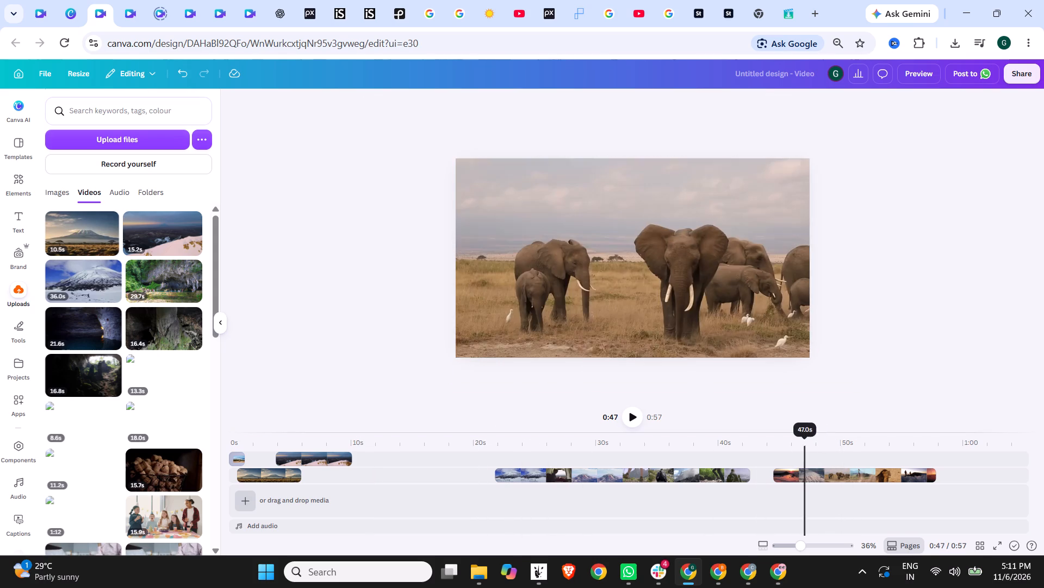
click(792, 440)
click(810, 440)
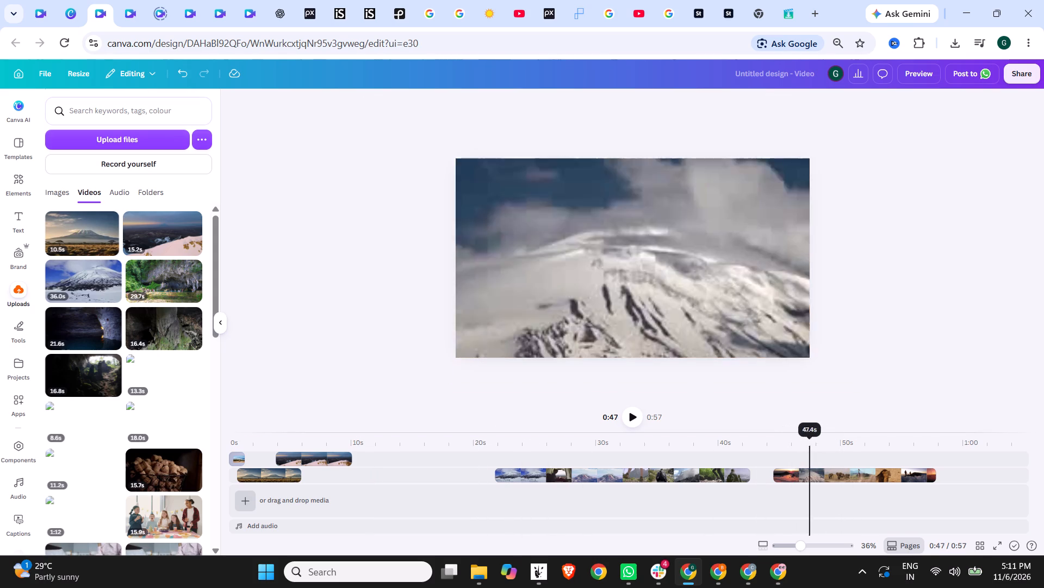
Examine frames across the rest of the last clip up to about 57 s, and back to its start near 45 s.
click(827, 441)
click(855, 440)
click(873, 440)
click(886, 440)
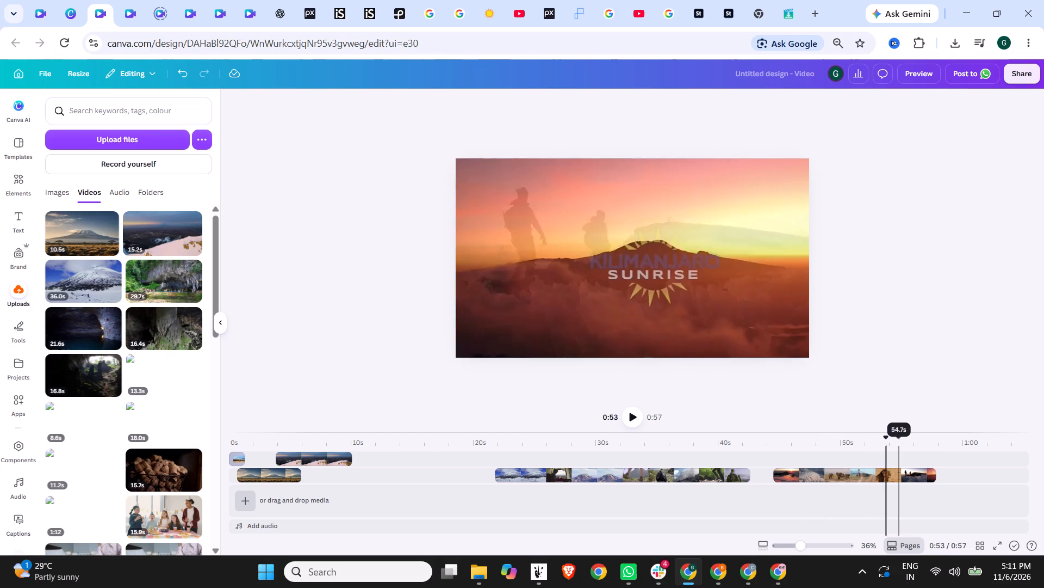
click(899, 440)
click(920, 440)
click(934, 441)
click(863, 454)
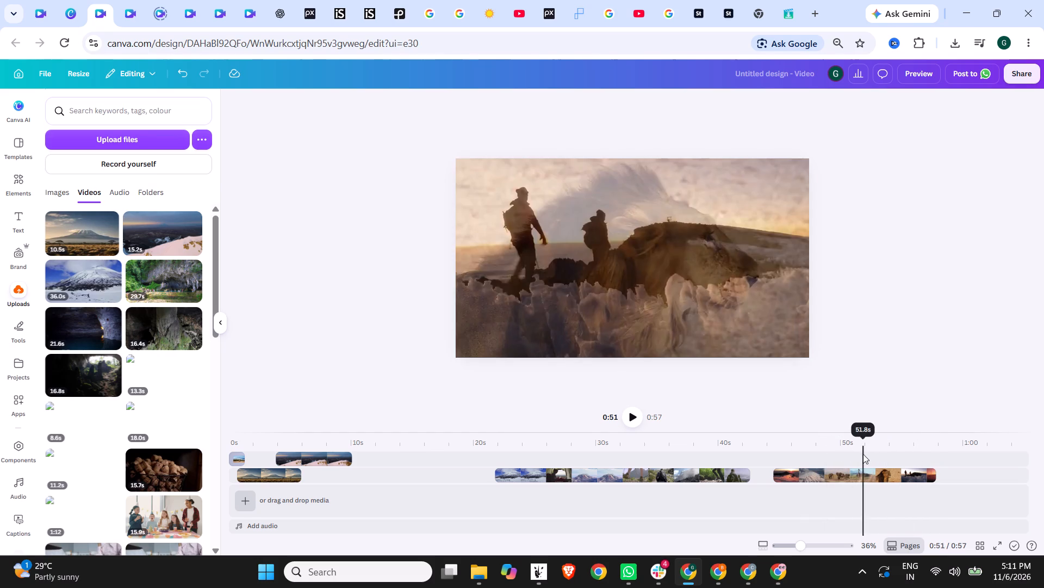
click(829, 448)
click(811, 445)
click(791, 445)
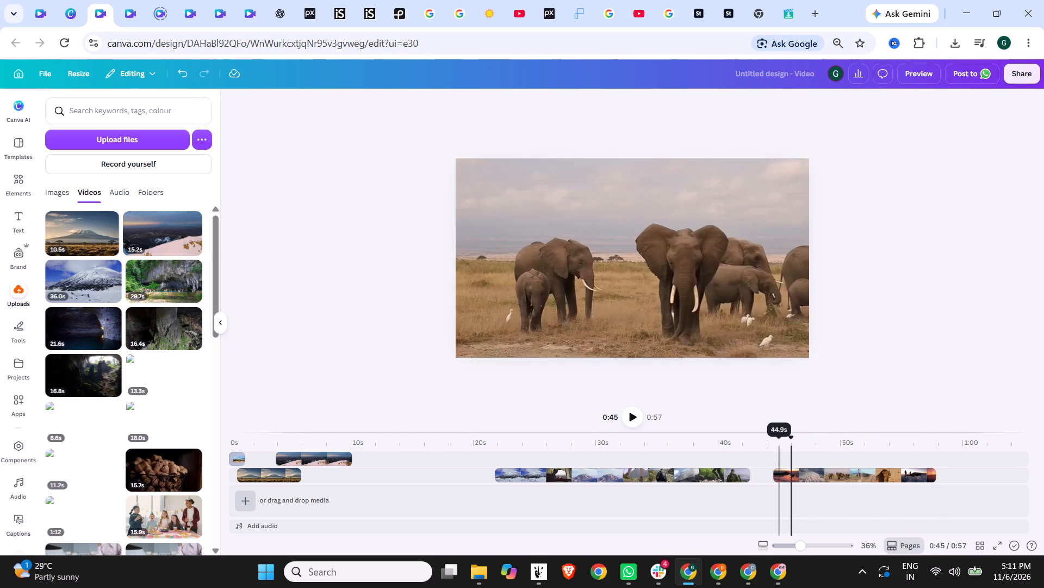
click(777, 445)
Examine frames of the snowy mountain and hiking clip between about 23 s and 42 s, playing back its end.
click(723, 438)
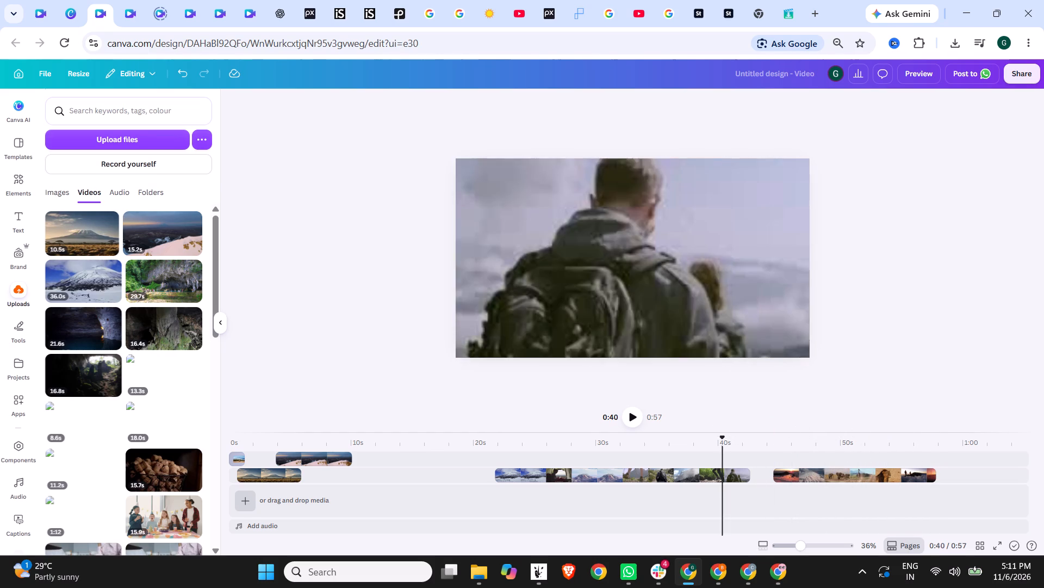
click(741, 439)
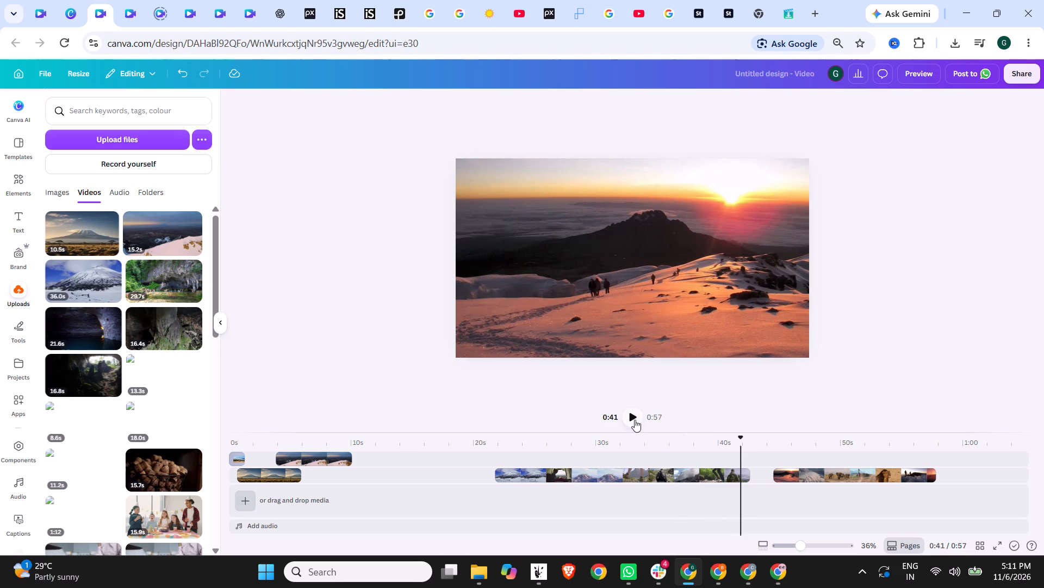
click(635, 420)
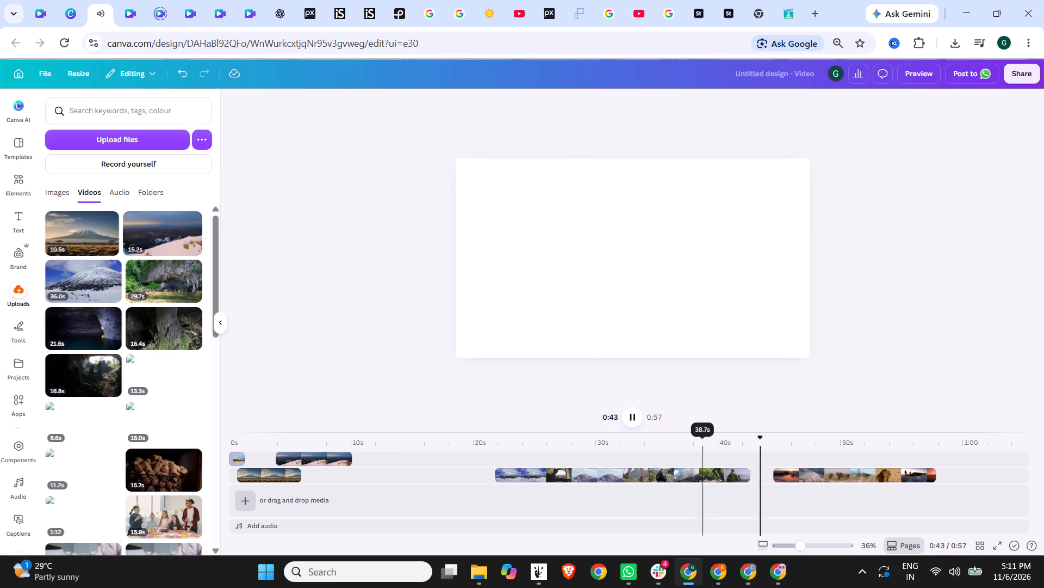
click(703, 449)
click(649, 438)
click(618, 440)
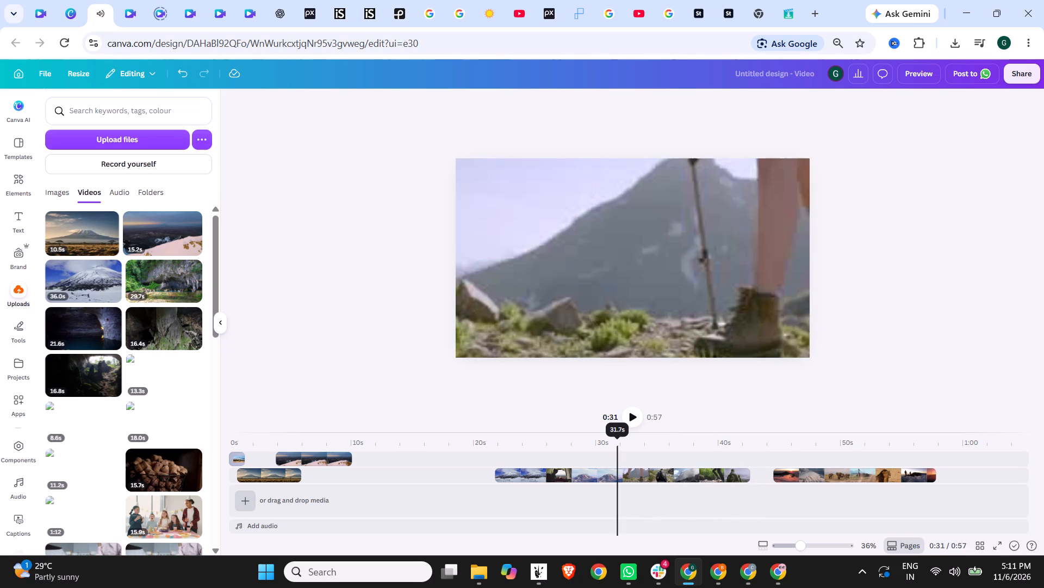
click(587, 440)
click(561, 442)
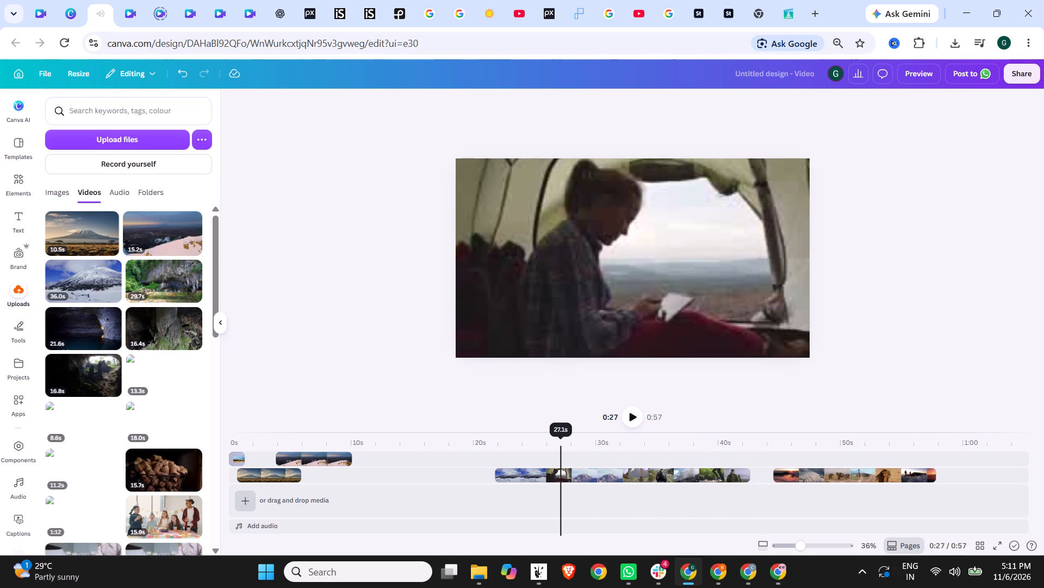
click(550, 442)
click(537, 442)
click(523, 444)
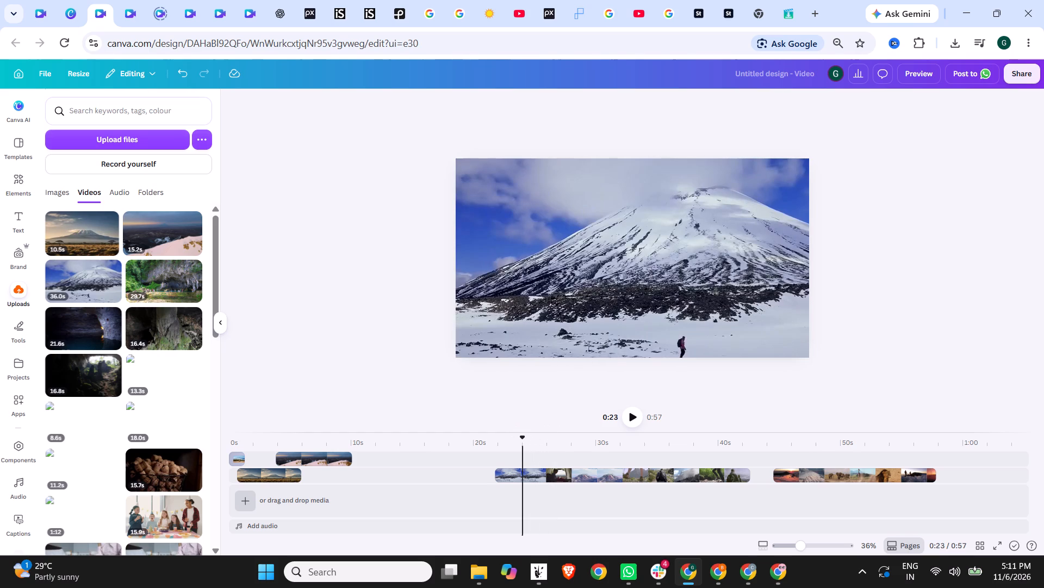
Delete the two leftover clips after the summit clip: the snowy mountain and hiking footage and the final sunrise and wildlife footage.
click(675, 477)
key(Delete)
click(810, 480)
key(Delete)
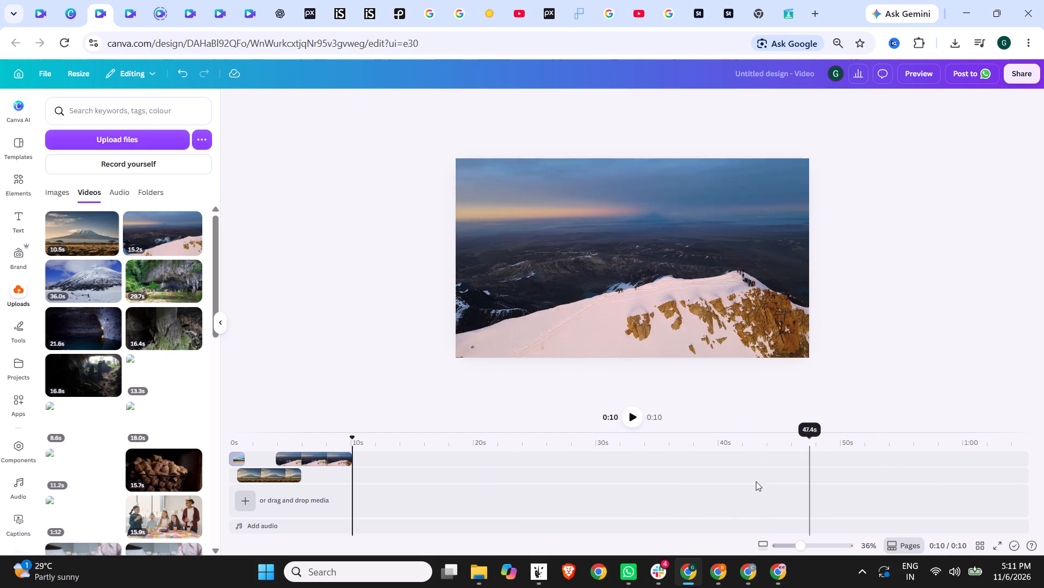
Extend and shift the snowy summit clip on the timeline so it lasts 7.1 s and ends at 12.0 s.
drag(351, 456, 351, 456)
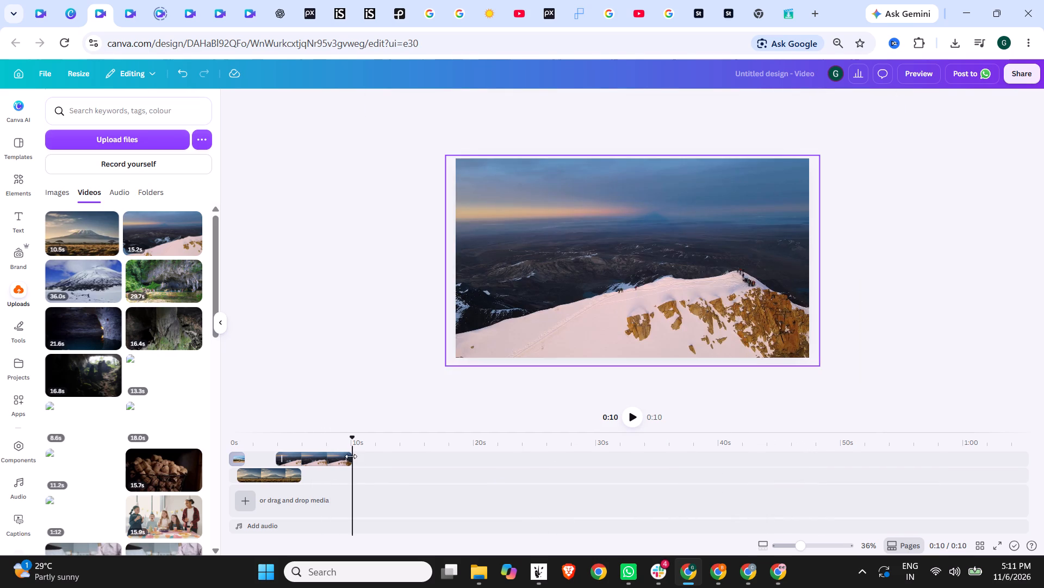
drag(351, 456, 383, 457)
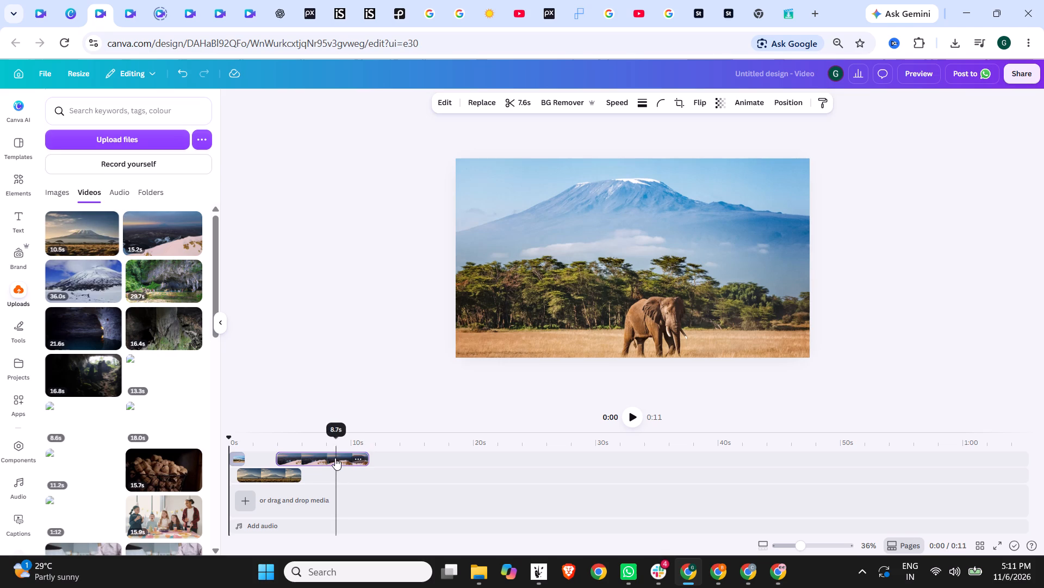
drag(334, 458, 346, 458)
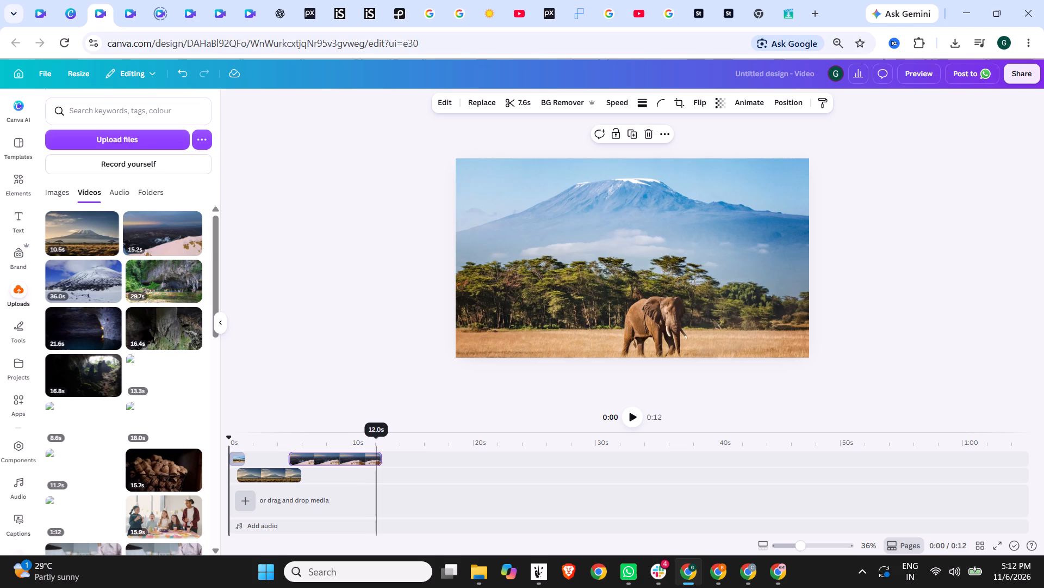
click(376, 442)
click(381, 455)
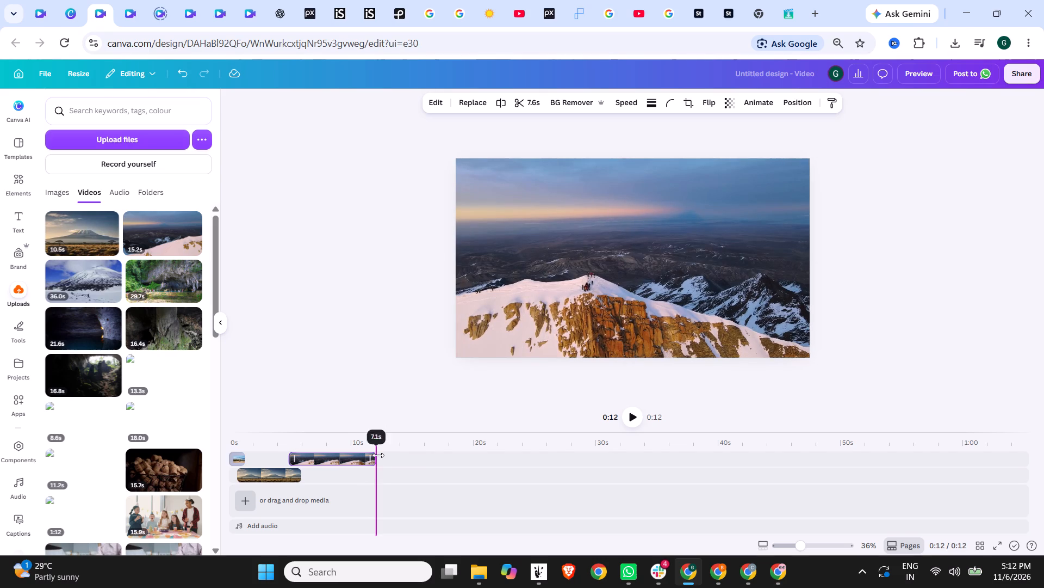
Preview the whole 12-second video full size, then close the preview.
click(912, 72)
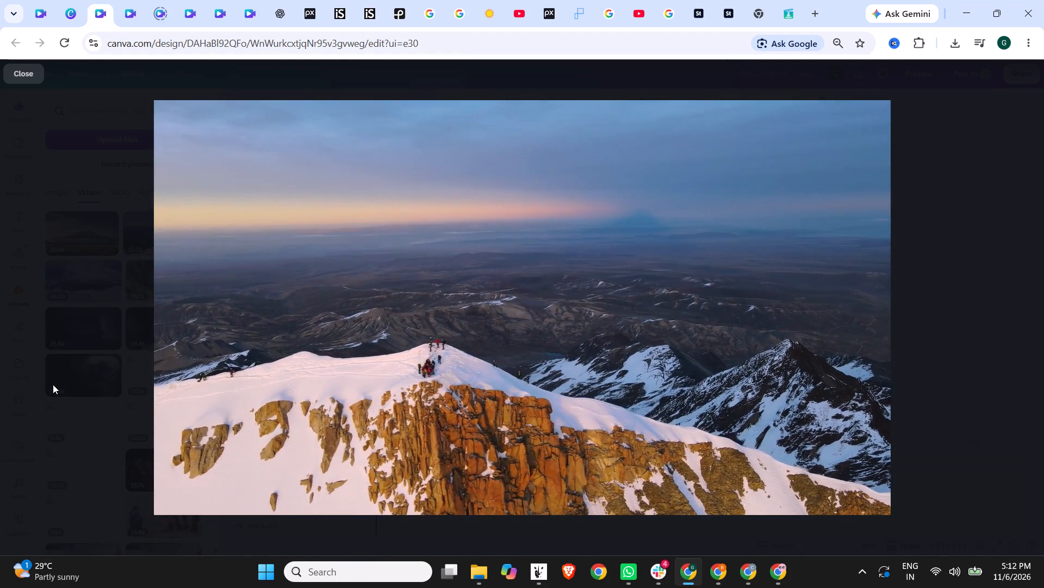
click(53, 384)
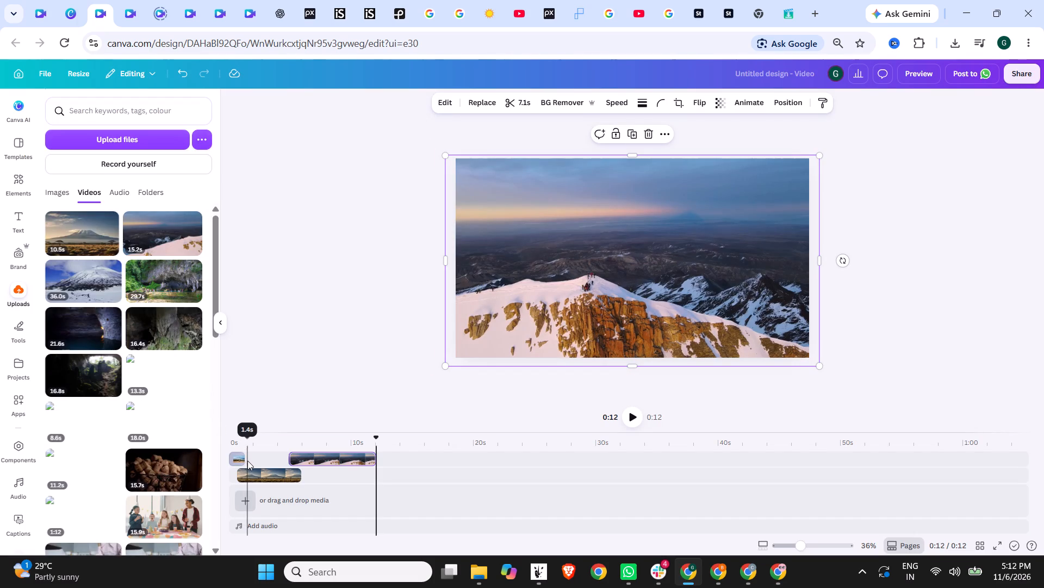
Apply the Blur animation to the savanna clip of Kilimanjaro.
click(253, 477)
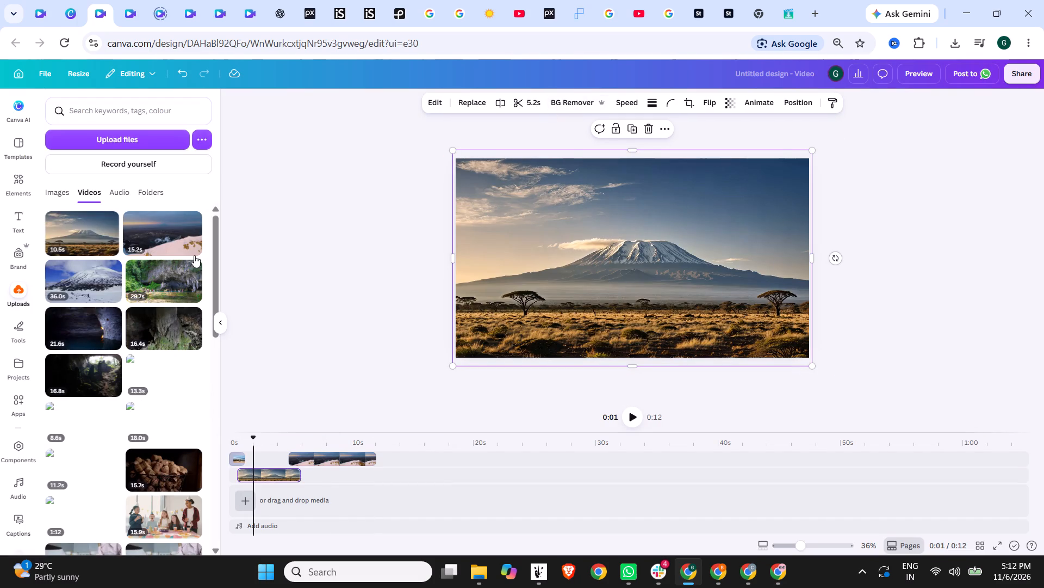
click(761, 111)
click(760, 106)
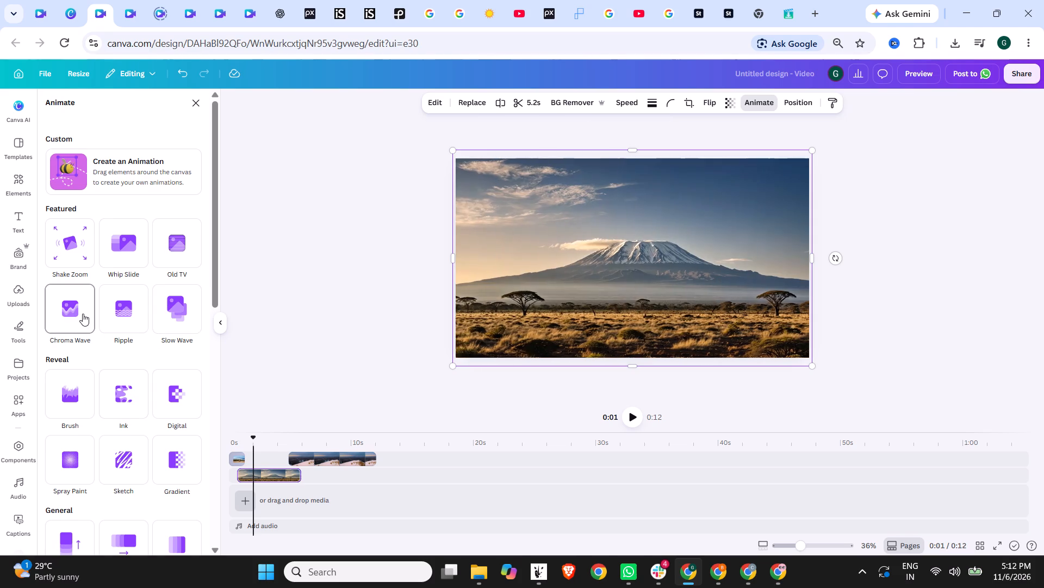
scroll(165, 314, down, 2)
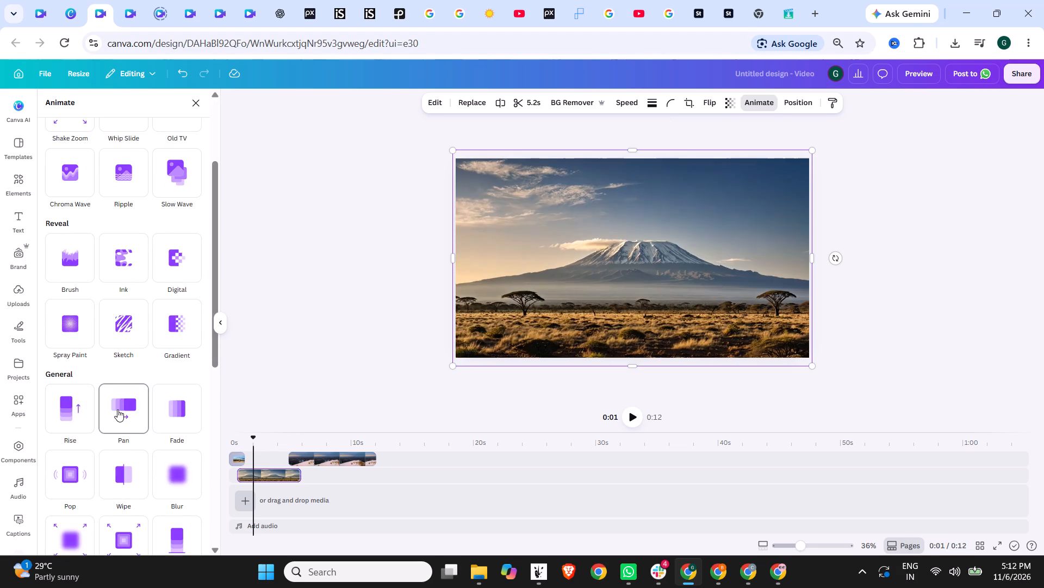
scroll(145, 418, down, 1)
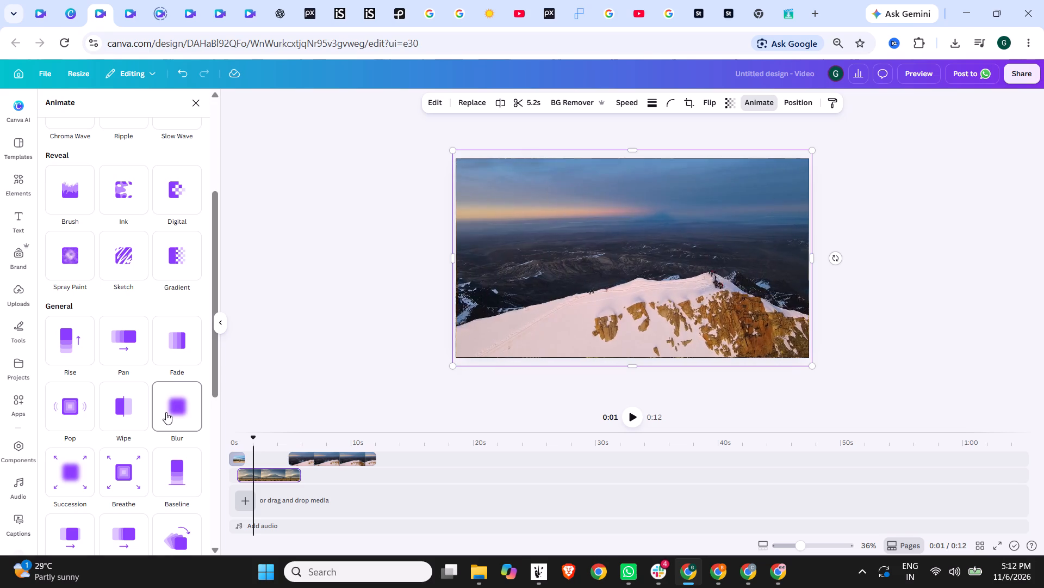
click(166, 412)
Apply the Pan animation to the snowy summit clip.
click(307, 457)
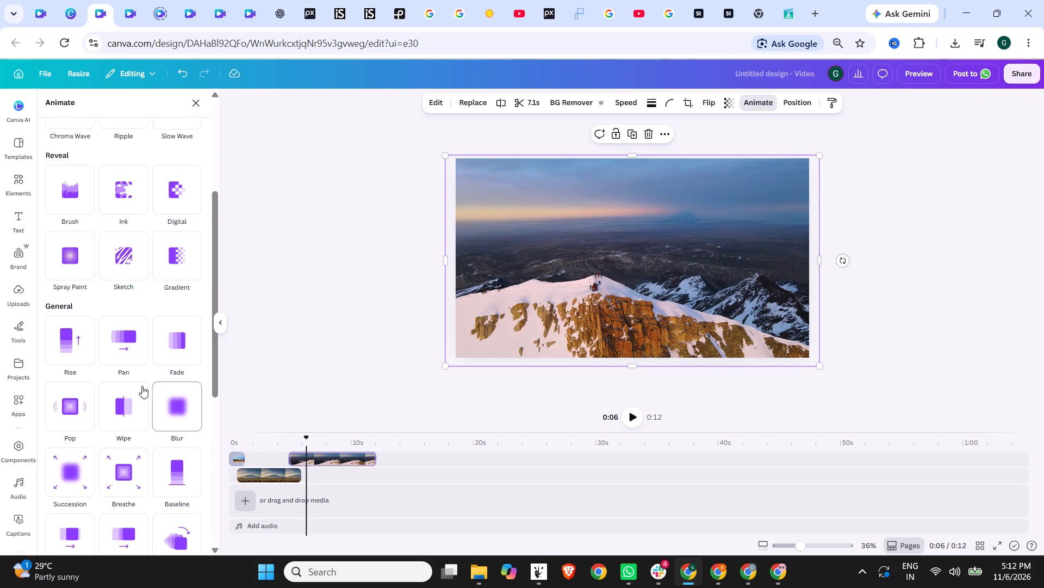
click(115, 346)
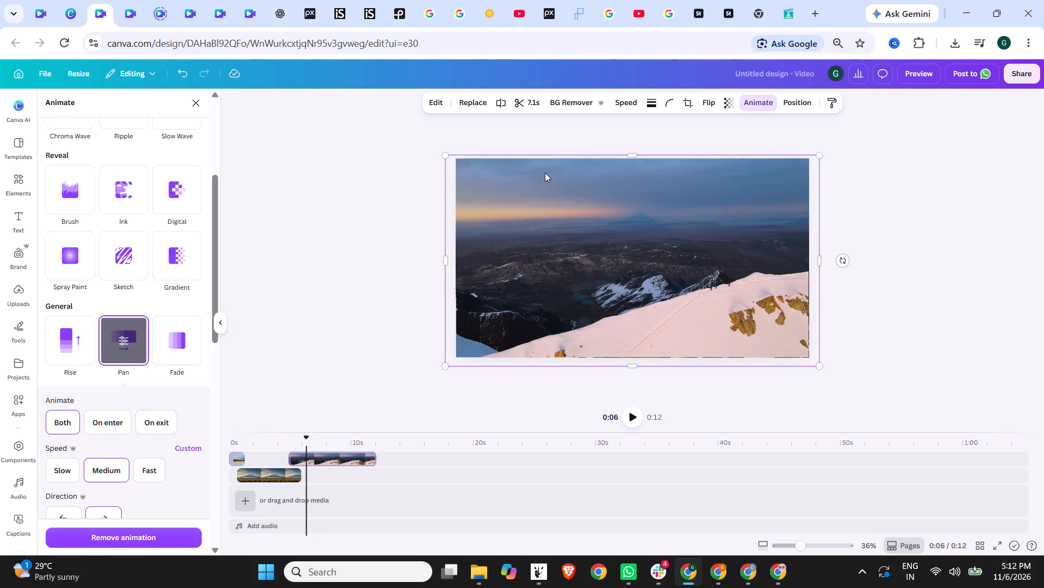
Preview the animated video, replaying the change from the elephant shot to the savanna clip at about 1 s.
click(921, 75)
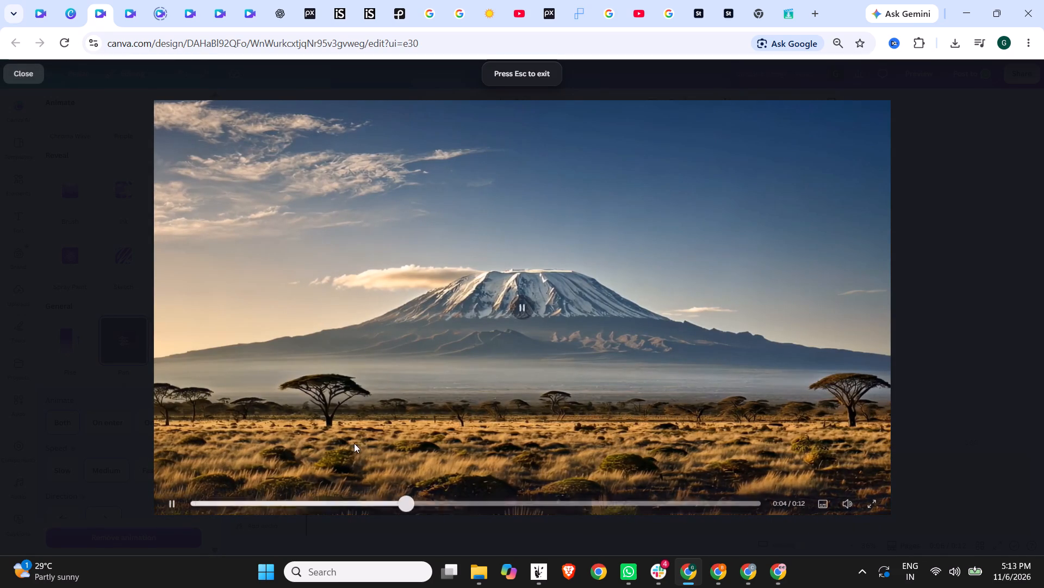
click(251, 496)
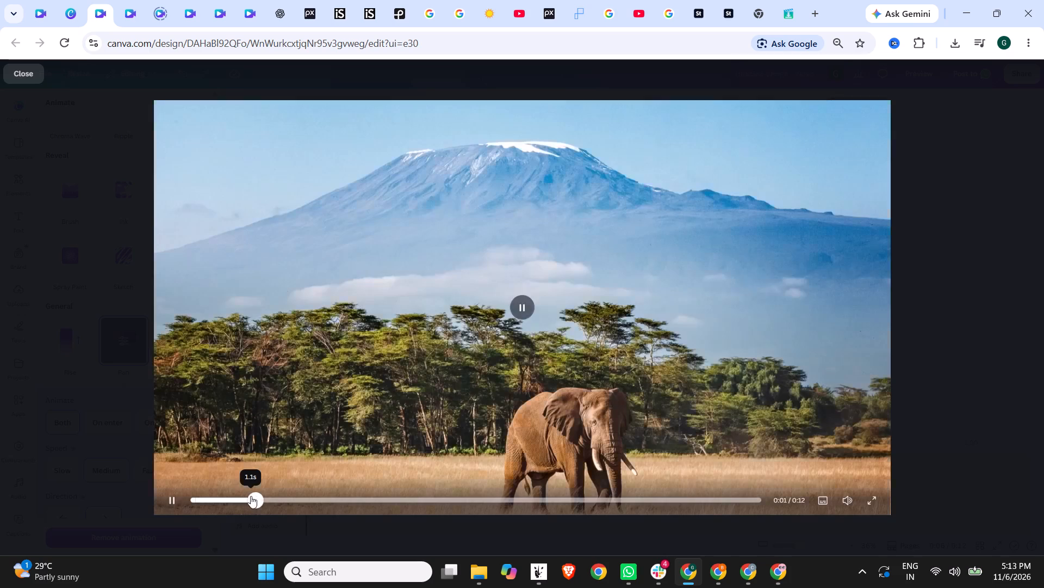
click(228, 502)
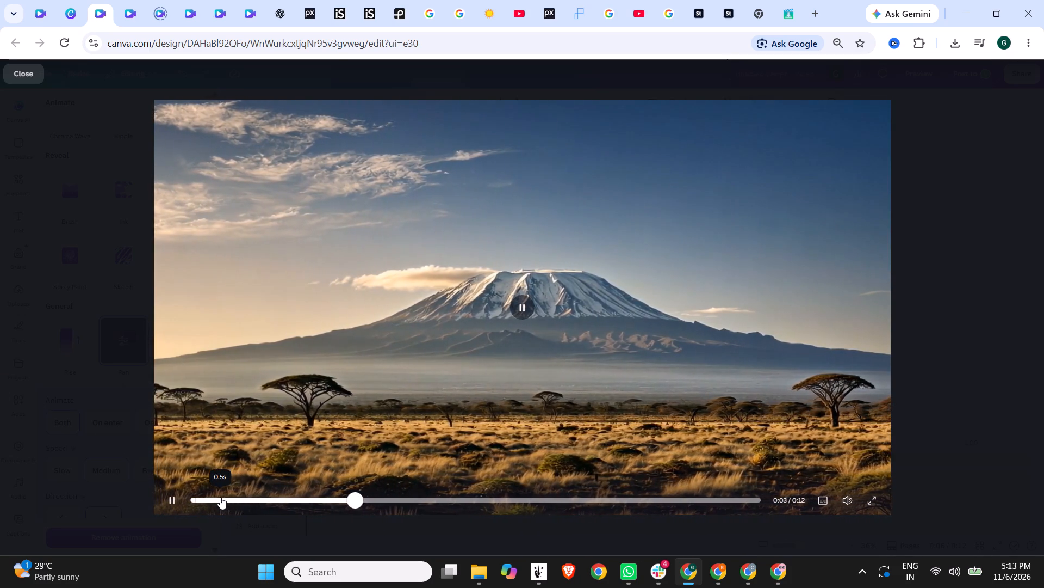
click(61, 372)
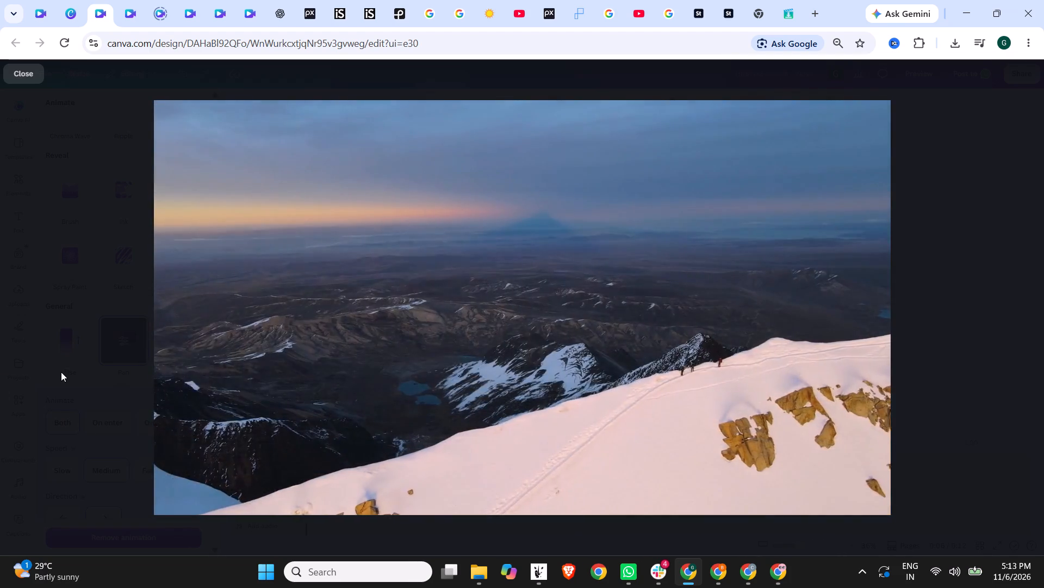
Change the savanna clip's animation to Ripple.
click(269, 479)
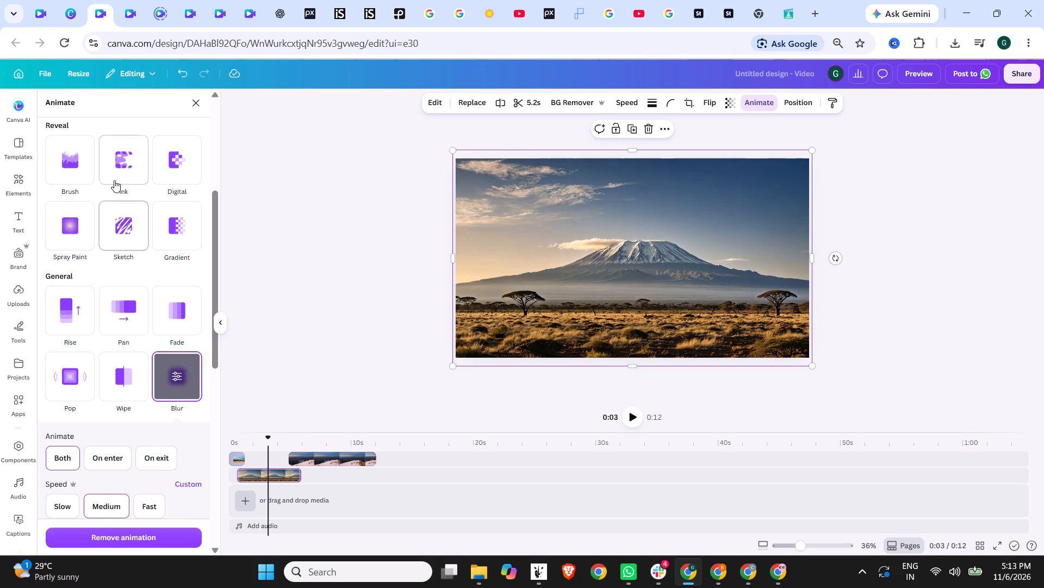
scroll(114, 180, up, 2)
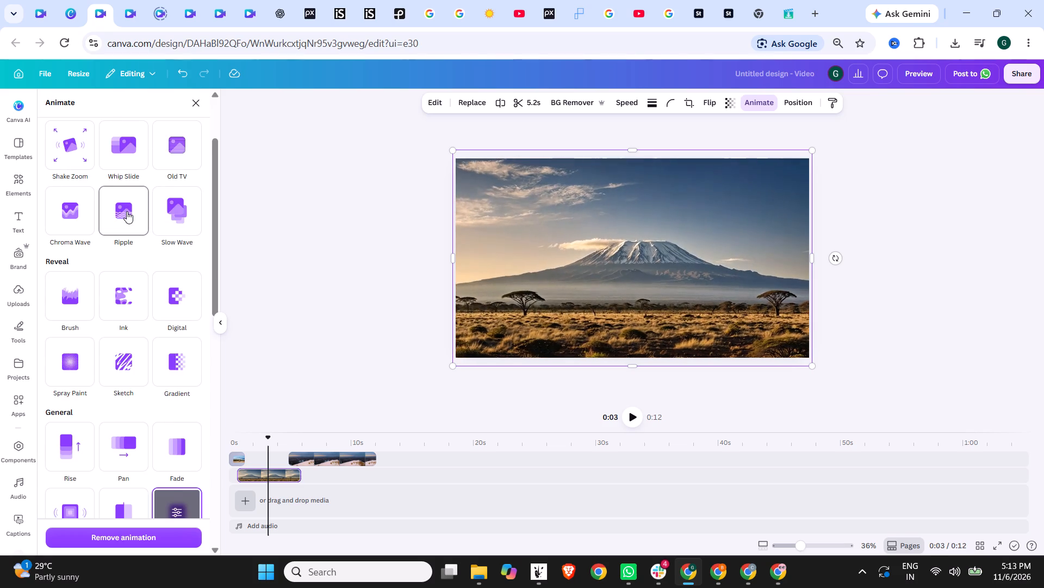
click(127, 211)
Preview the video with the savanna clip's new animation.
click(924, 71)
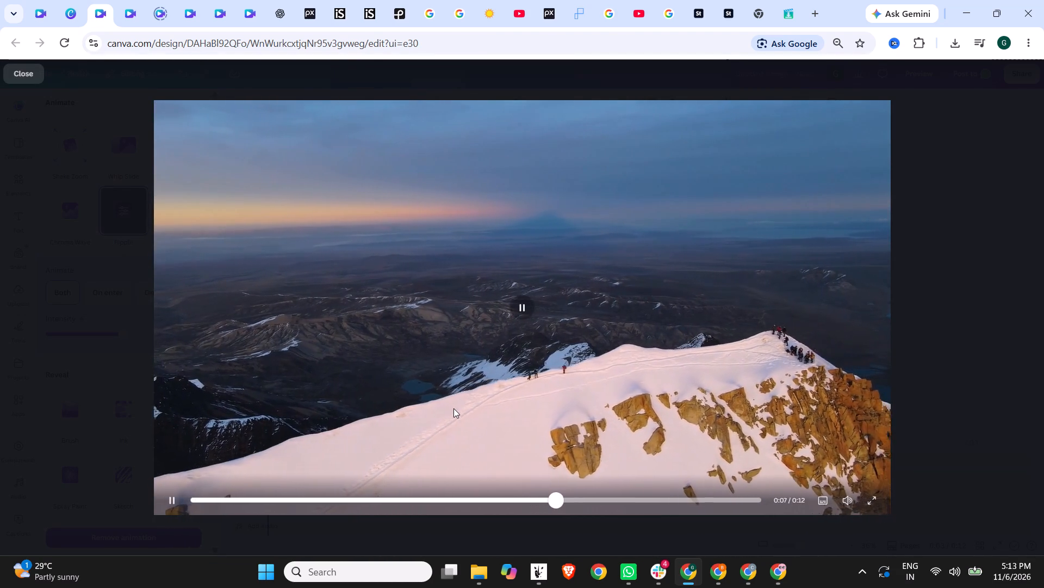
Close the preview and download the Kilimanjaro montage as an MP4 video at 1080p.
click(89, 336)
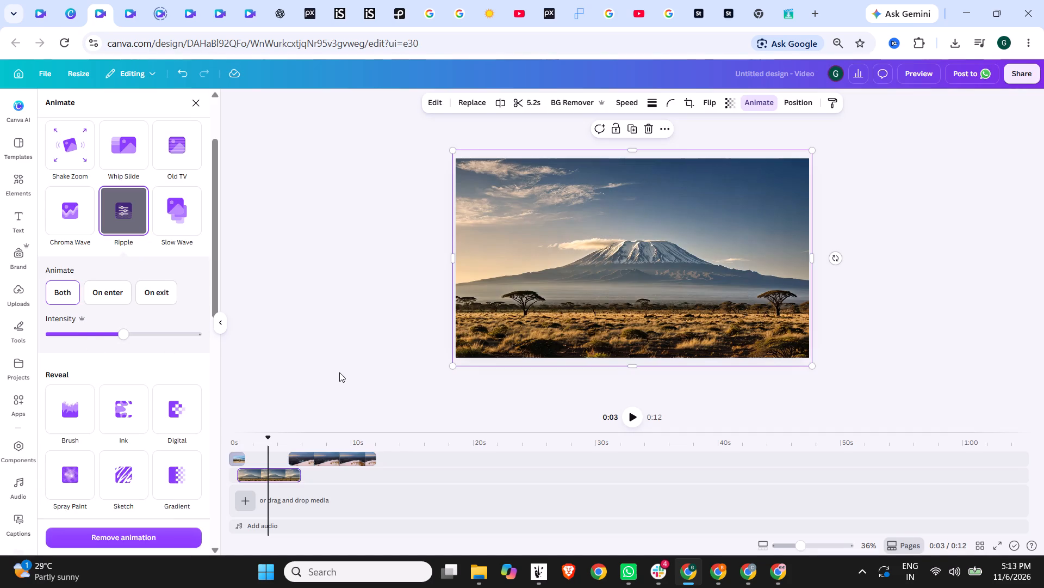
click(1008, 75)
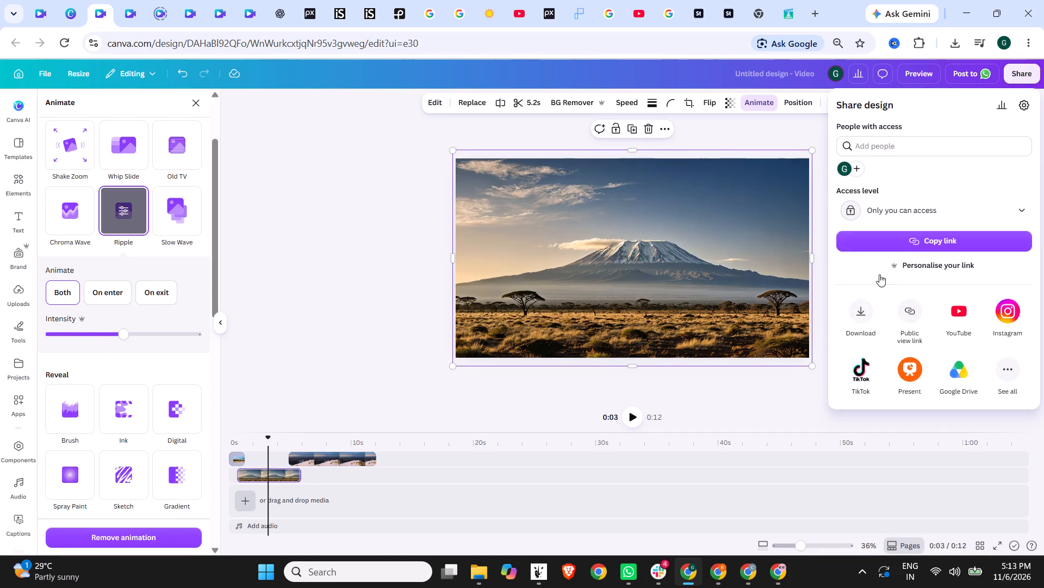
click(861, 310)
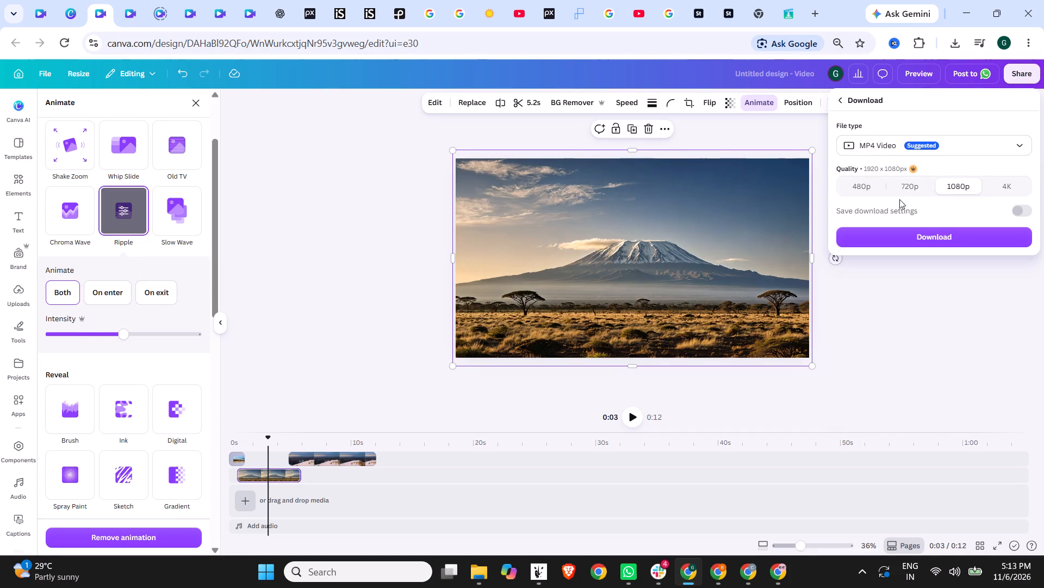
click(907, 231)
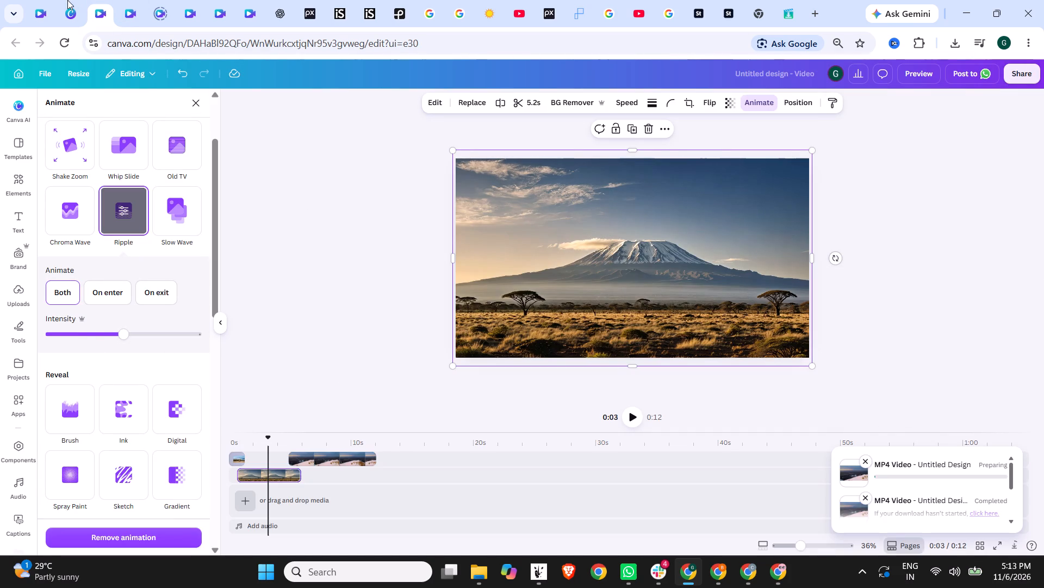
In the Country Facts design, extend the Tanzania flag's timing in both directions to span the full 12 s.
click(67, 0)
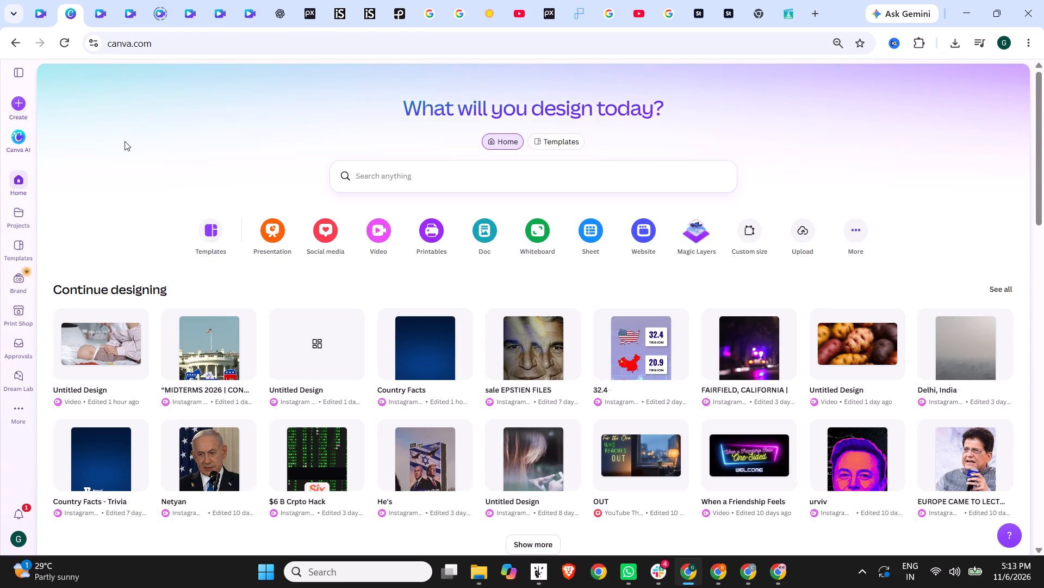
click(38, 0)
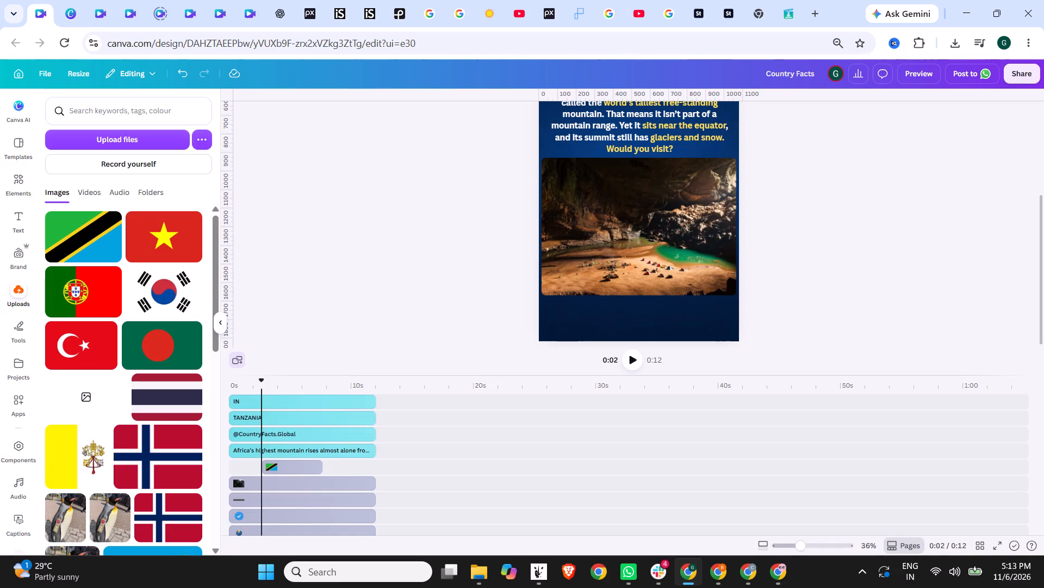
drag(289, 470, 258, 468)
drag(288, 467, 370, 465)
scroll(621, 446, up, 5)
scroll(586, 327, up, 4)
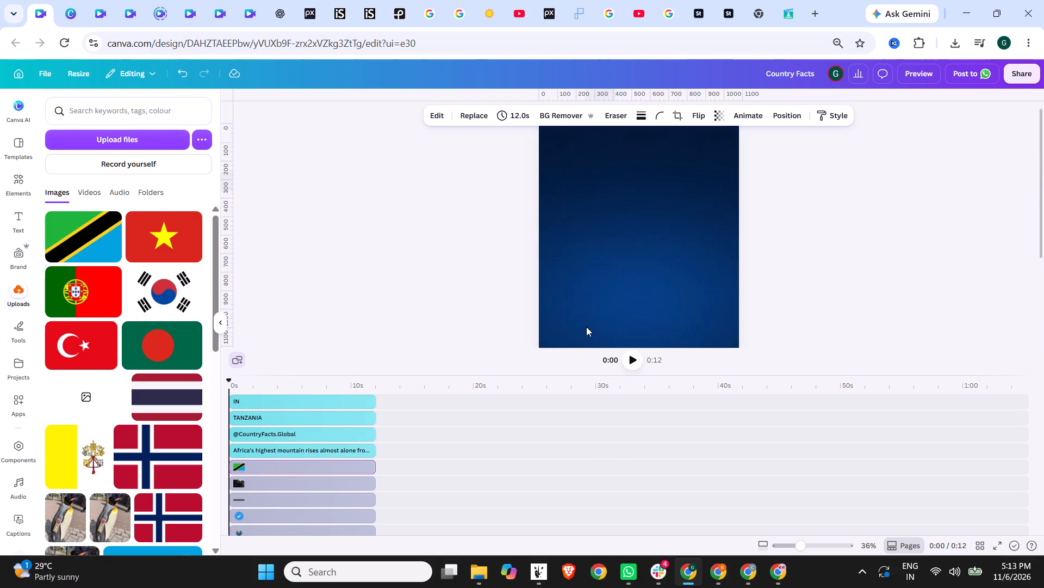
scroll(476, 283, down, 4)
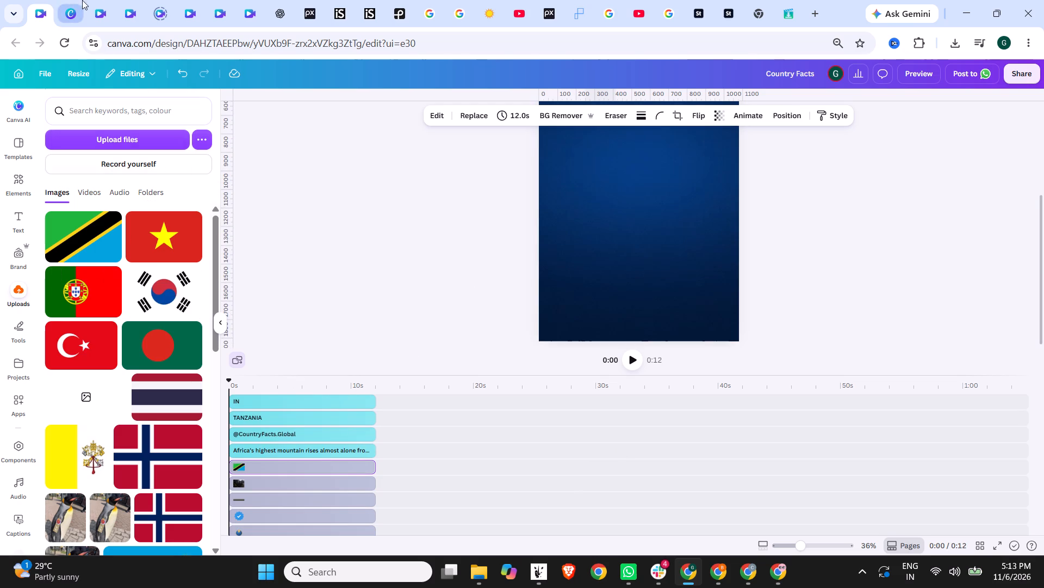
Upload the downloaded montage, Untitled design (10), to the Country Facts design.
click(104, 0)
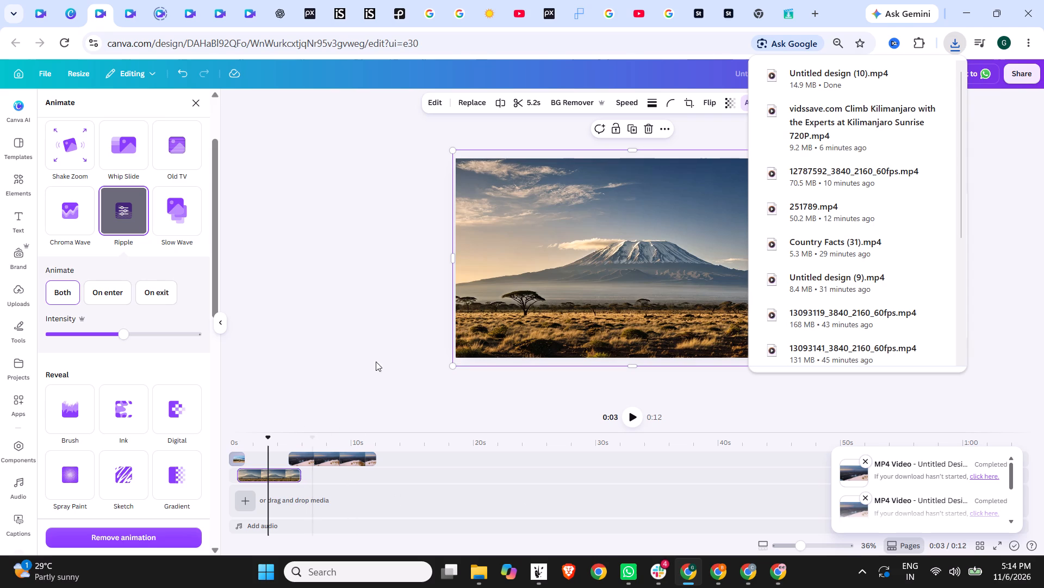
click(41, 1)
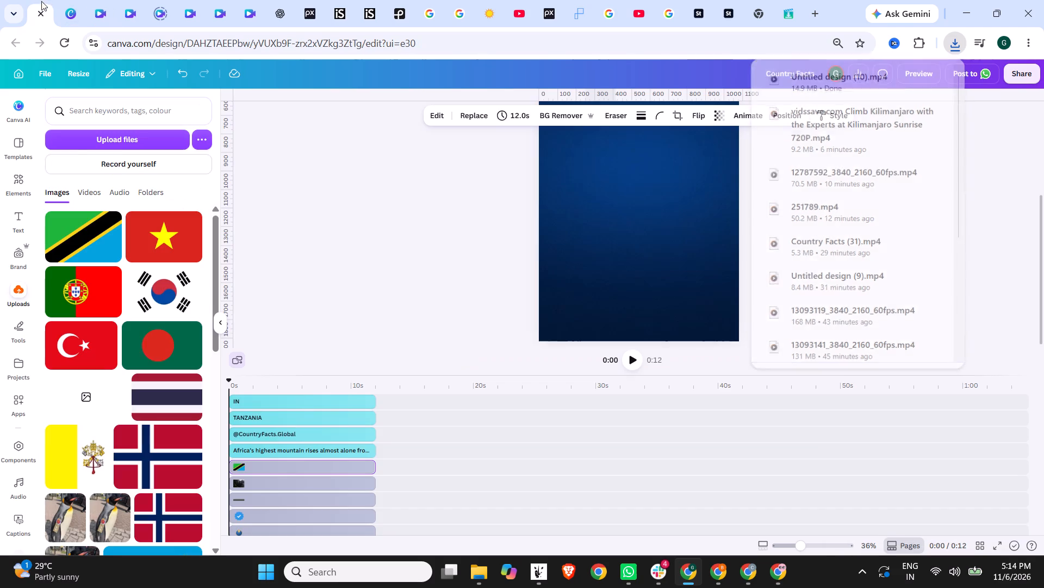
click(113, 133)
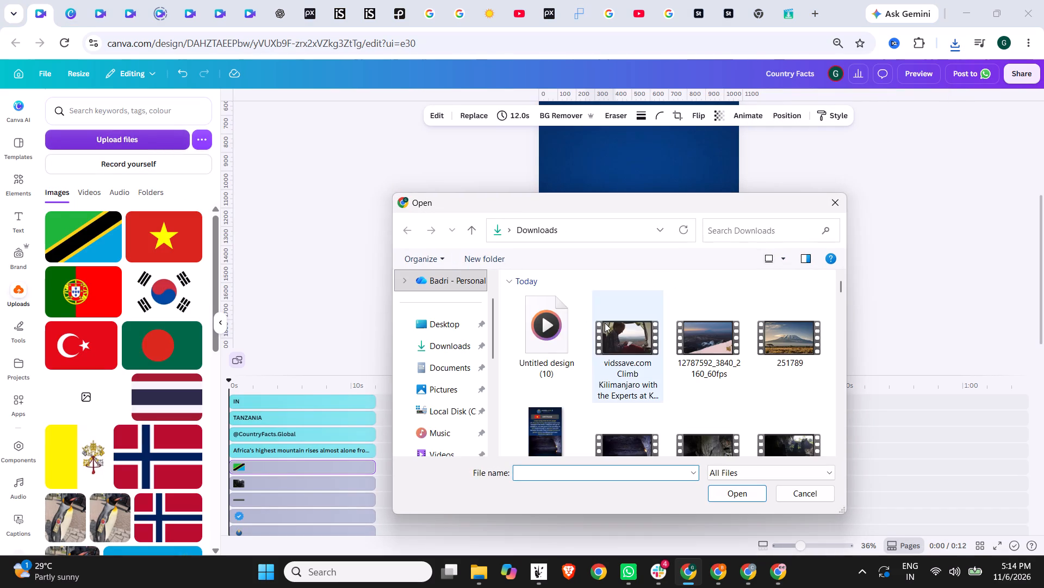
double_click(554, 326)
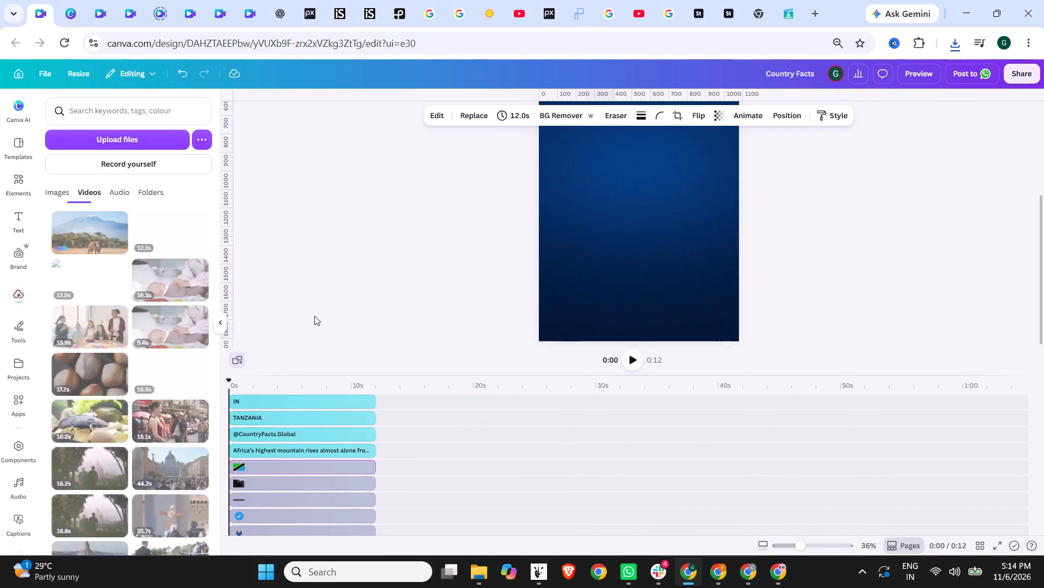
Place the uploaded Kilimanjaro montage in the media frame below the Tanzania text, replacing the cave footage.
click(73, 230)
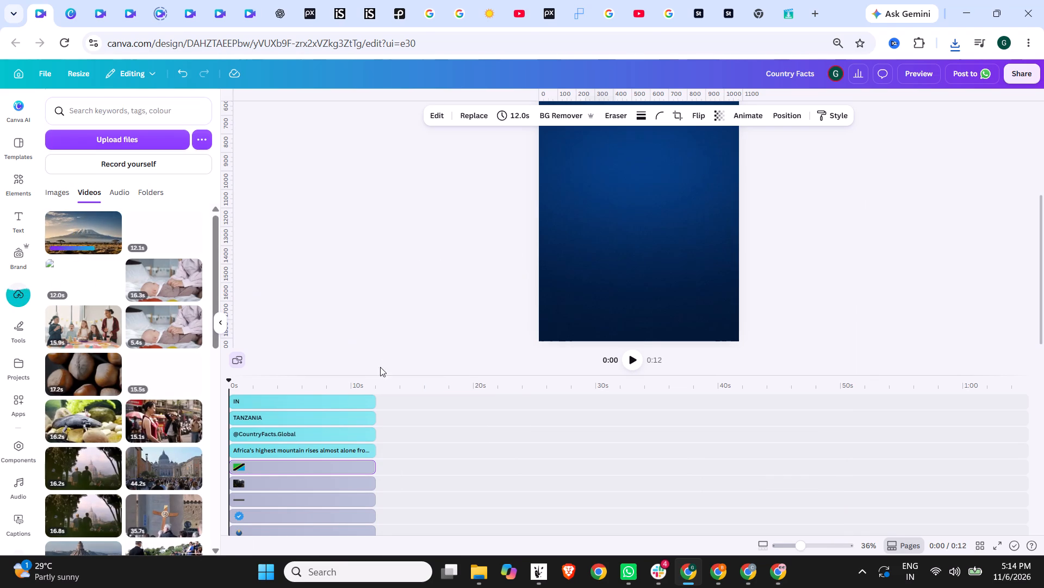
key(ctrl+z)
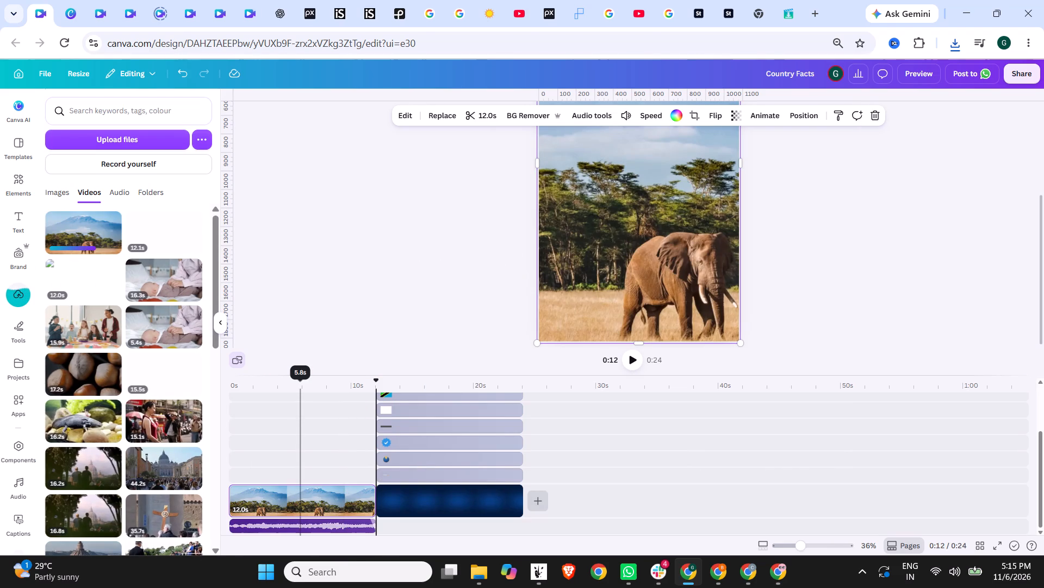
click(301, 383)
drag(74, 226, 676, 227)
scroll(868, 283, up, 3)
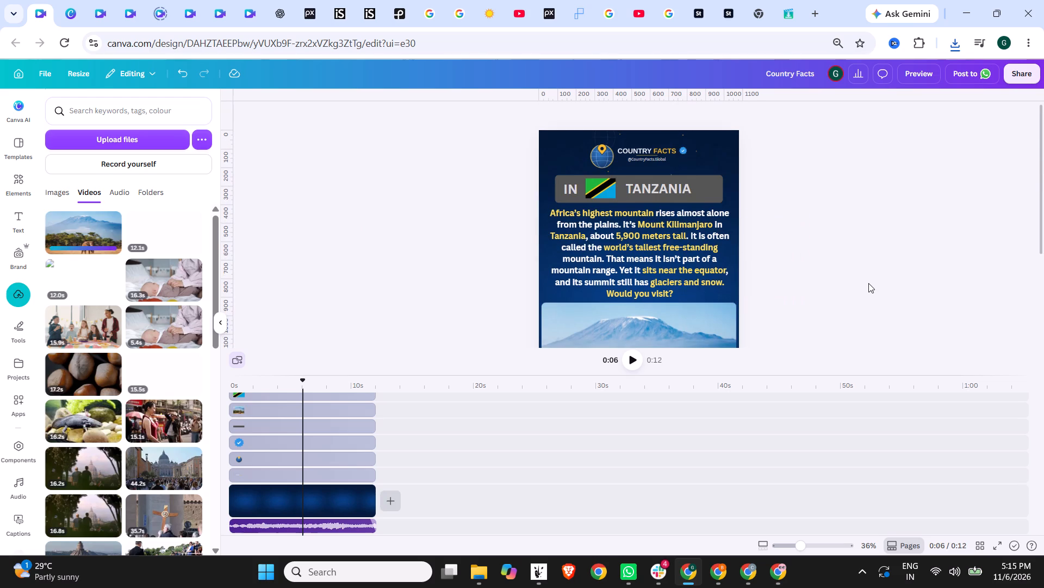
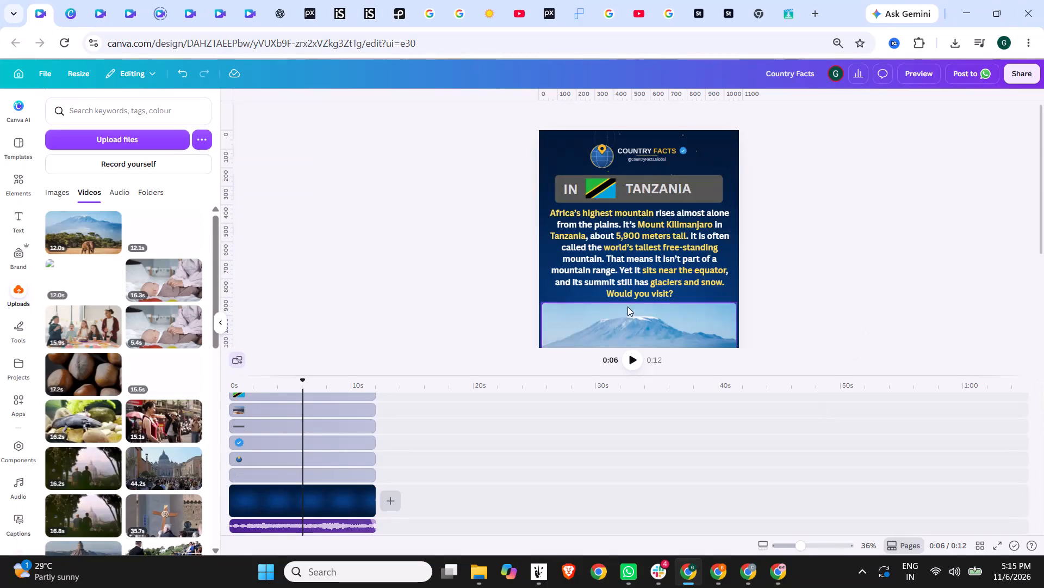
Preview the finished Tanzania video in the full preview view, replaying it from the start for a second check.
scroll(608, 287, down, 4)
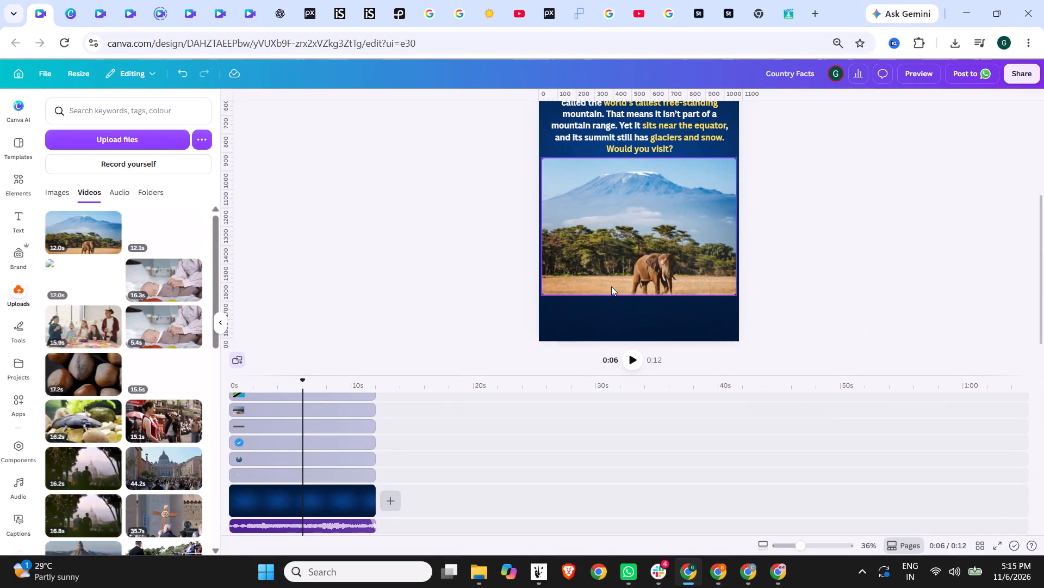
click(914, 75)
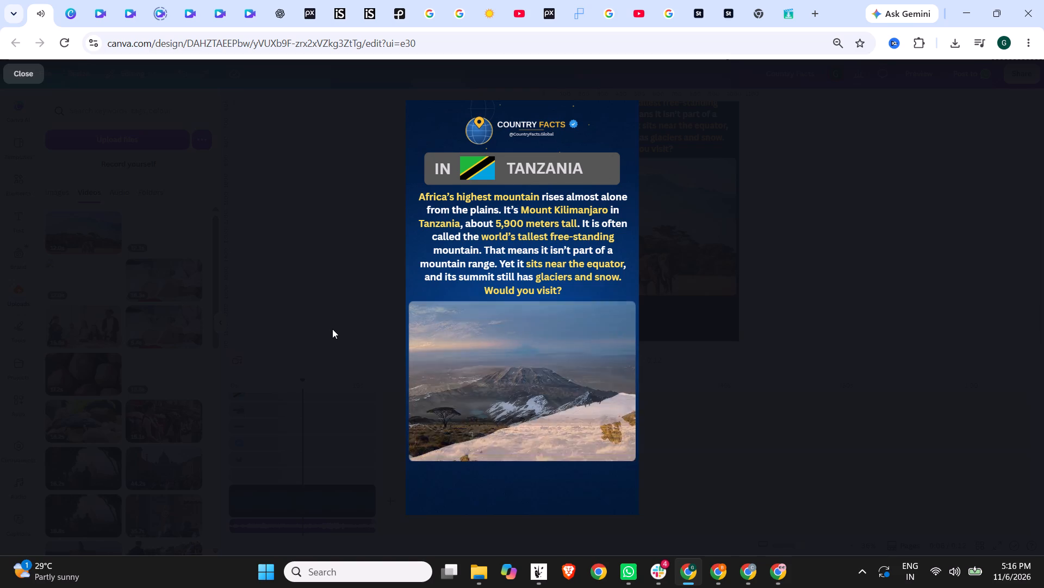
click(685, 258)
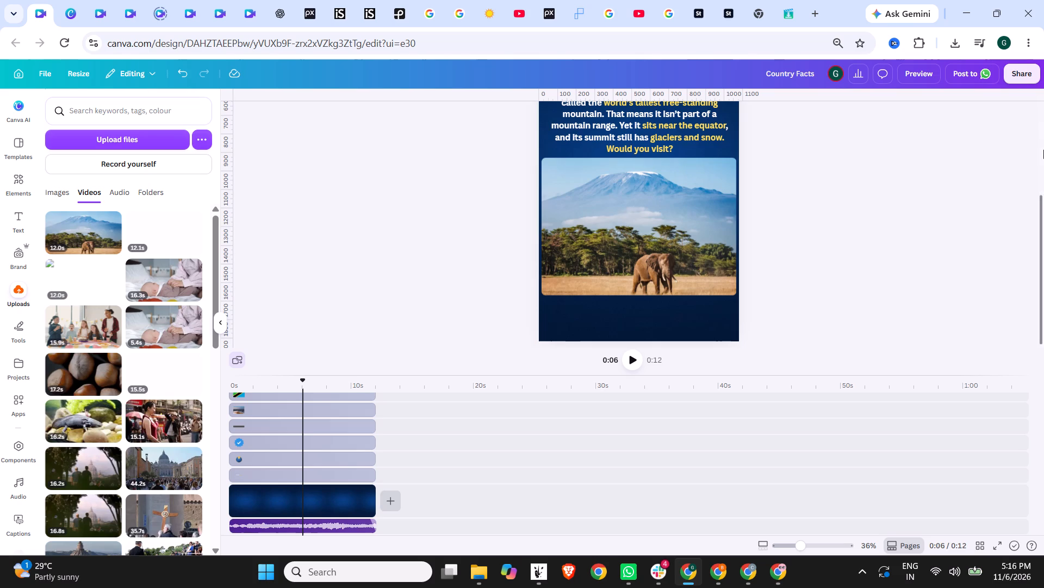
click(919, 73)
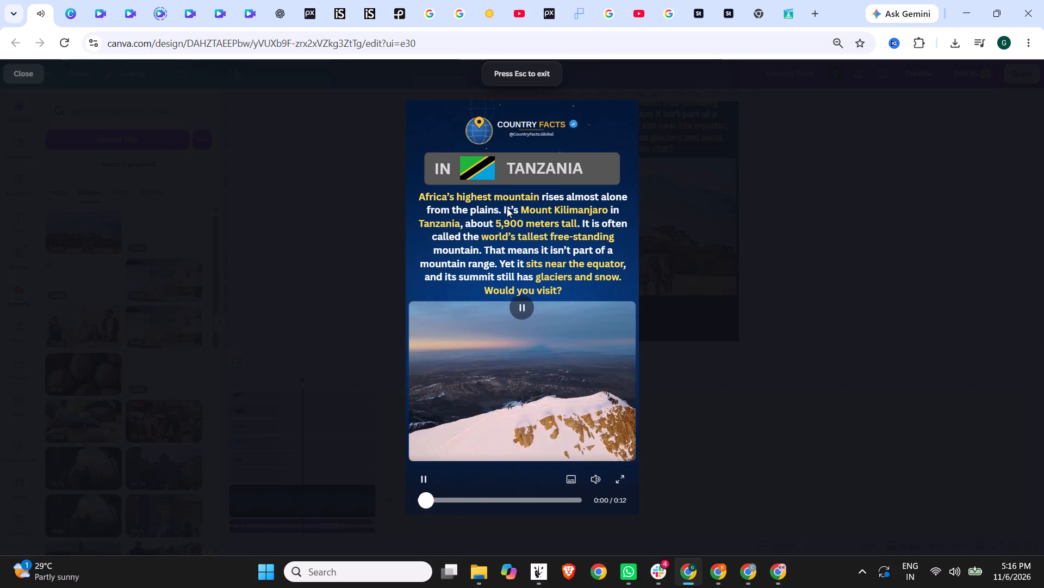
drag(440, 503, 283, 495)
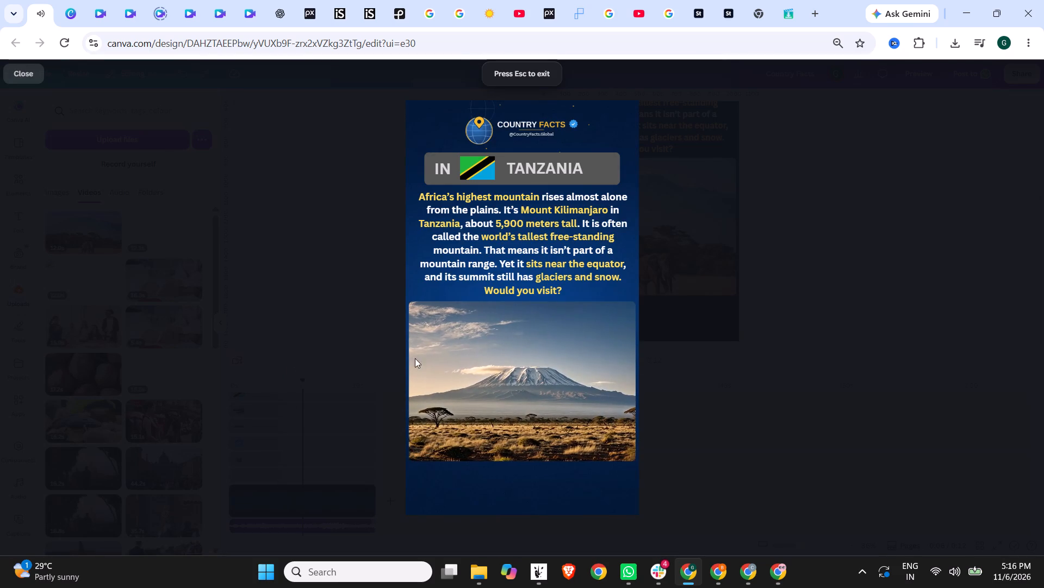
click(842, 295)
Download the Country Facts design as an MP4 video at 1080p quality.
scroll(936, 202, up, 2)
click(1035, 74)
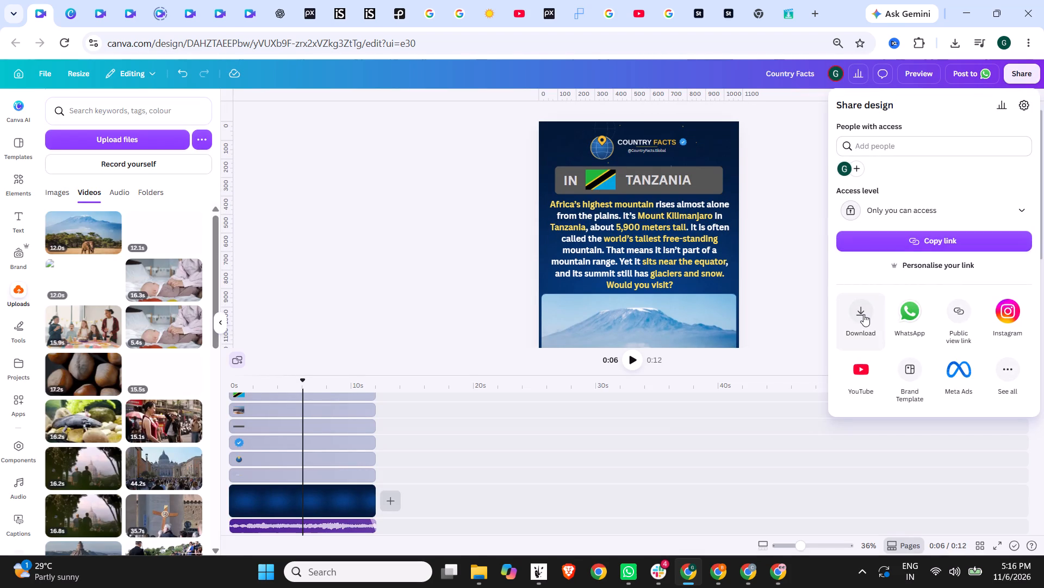
click(863, 314)
click(955, 241)
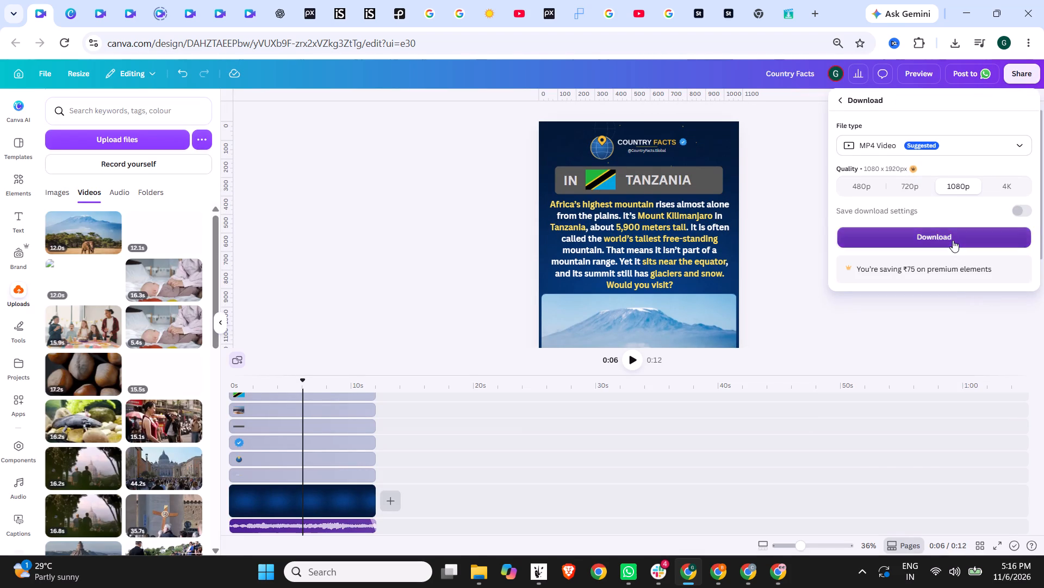
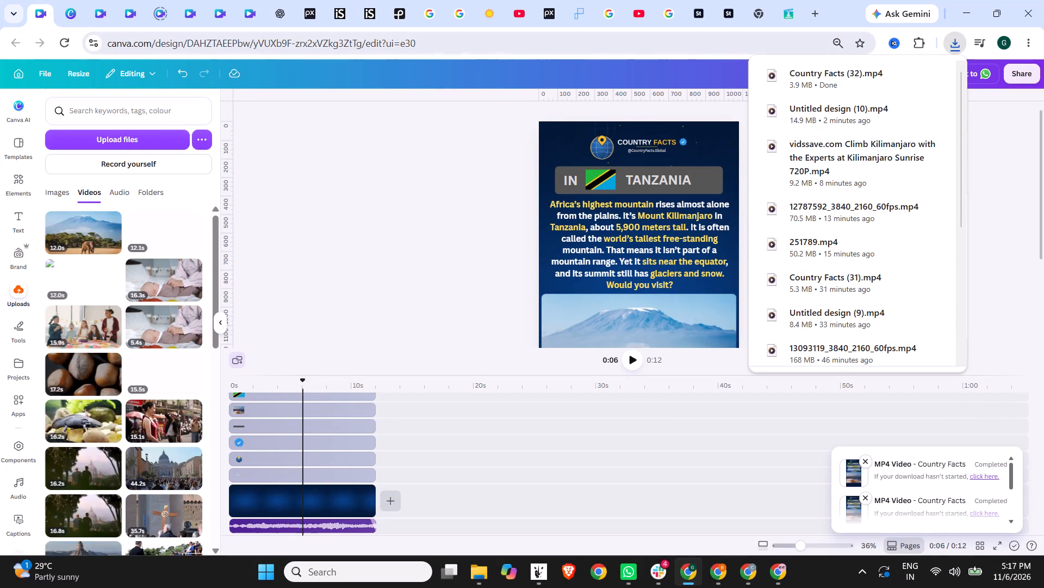
click(755, 569)
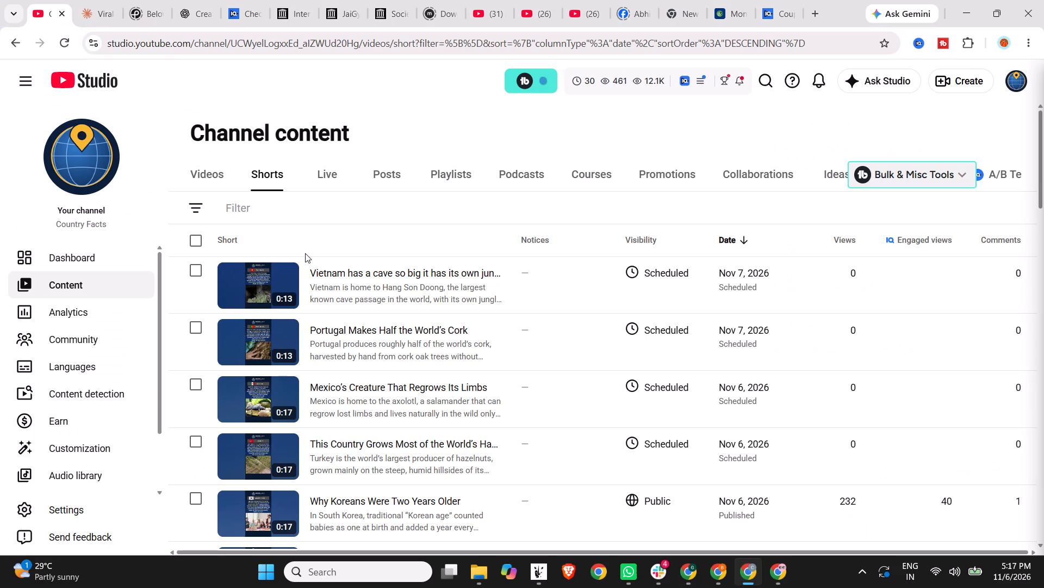
click(965, 80)
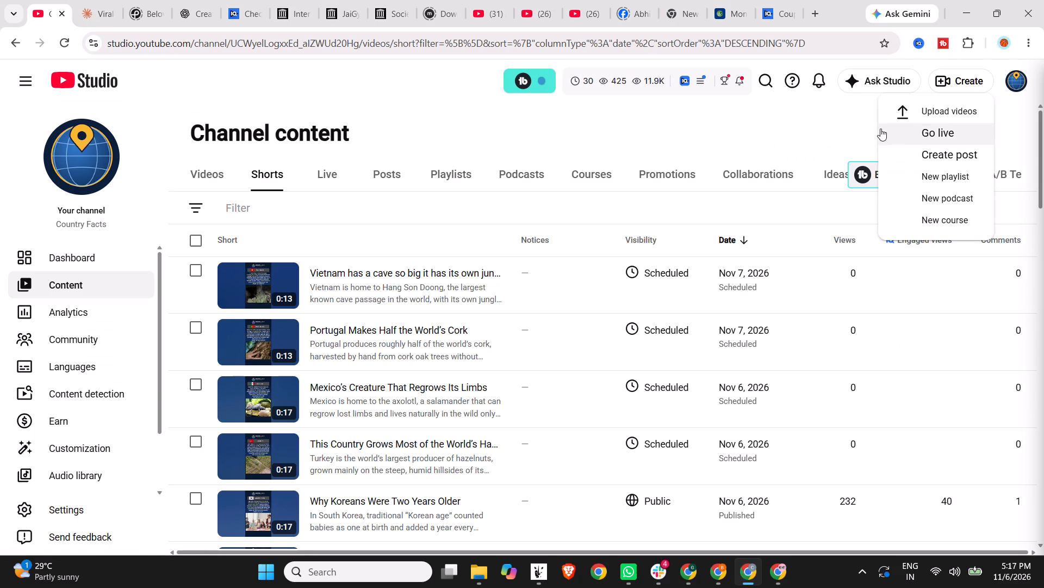
click(925, 122)
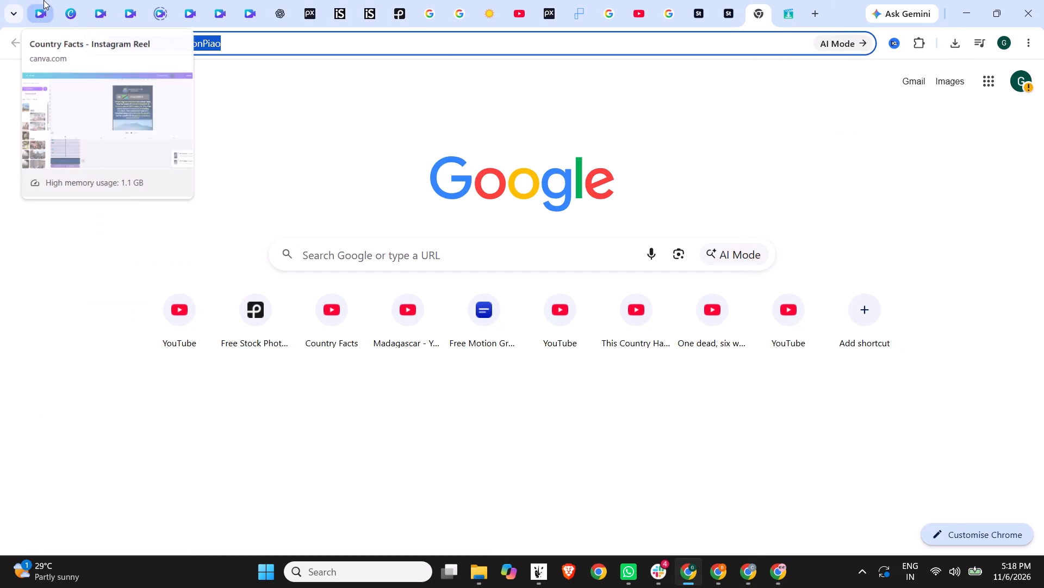
click(43, 0)
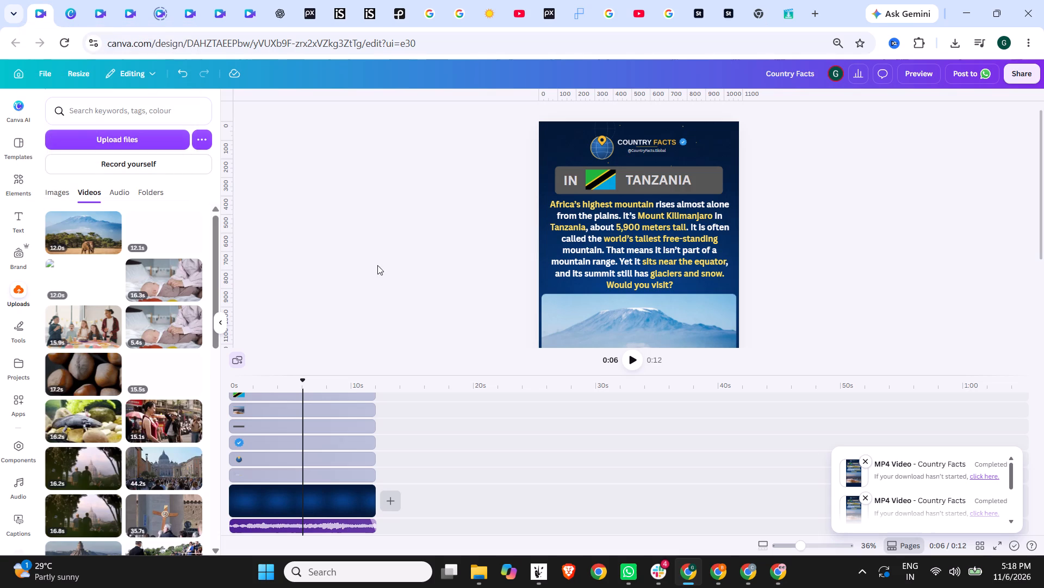
click(100, 4)
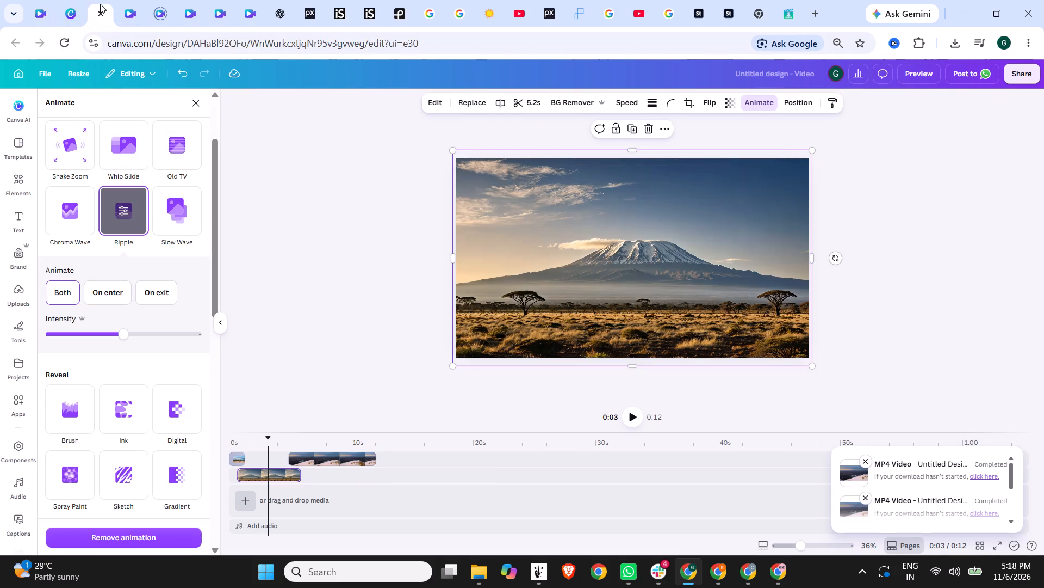
click(744, 572)
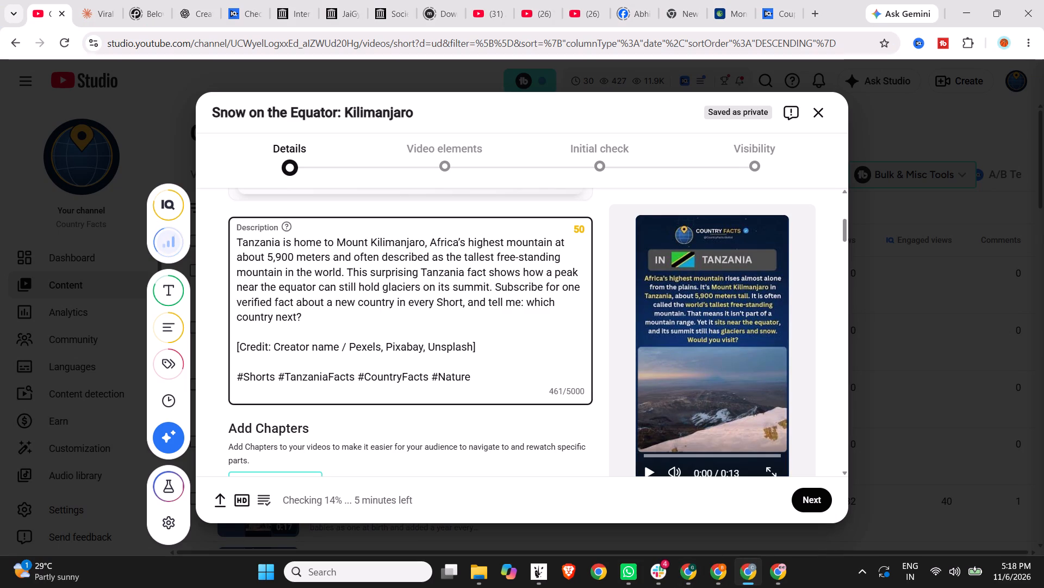
drag(338, 347, 274, 340)
key(ctrl+v)
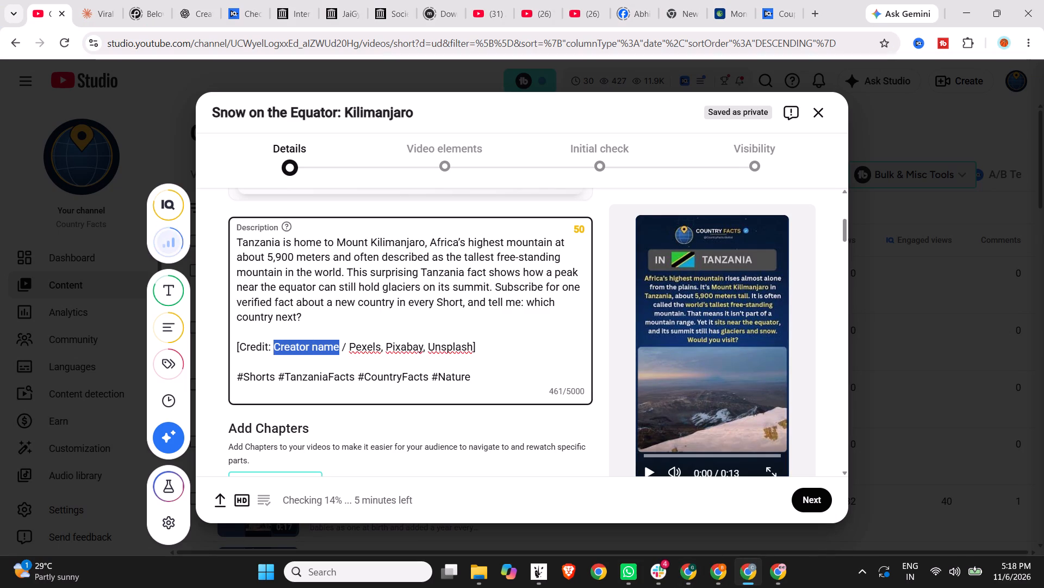
drag(488, 347, 554, 348)
key(BackSpace)
key(BackSpace)
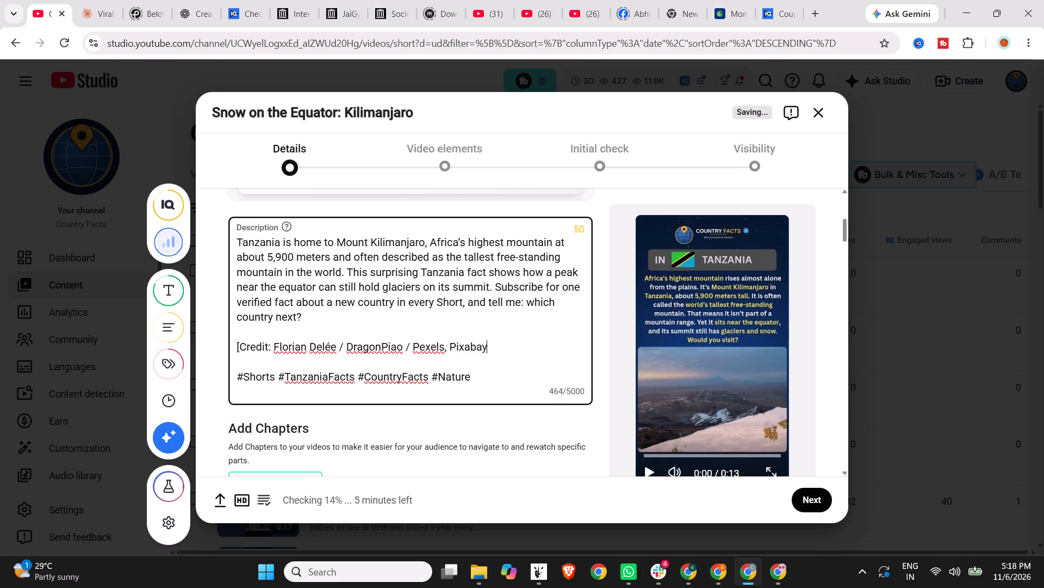
click(239, 345)
key(BackSpace)
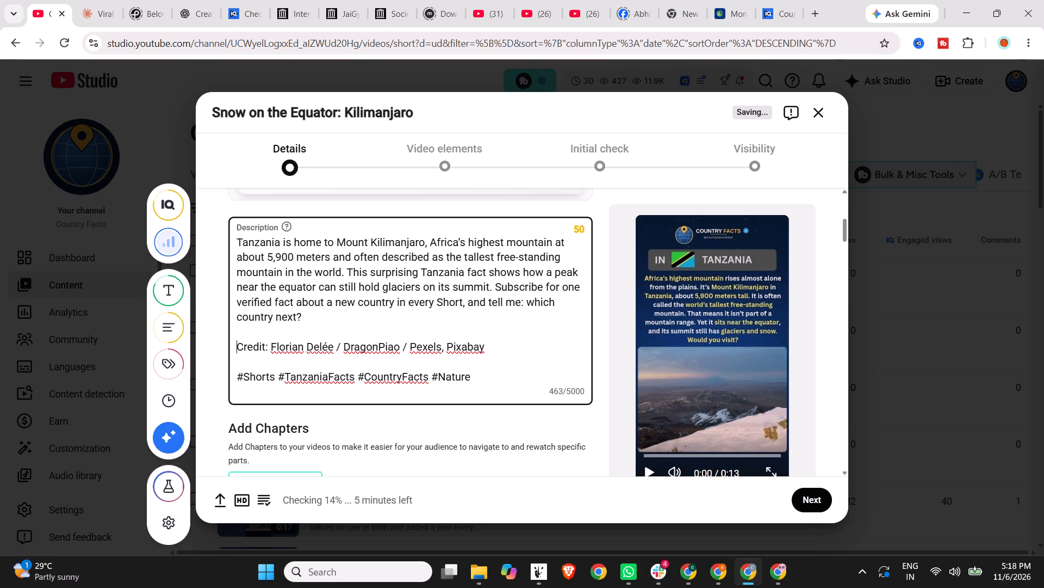
Set the thumbnail to the video frame showing the elephant in front of Mount Kilimanjaro.
scroll(290, 349, down, 3)
scroll(249, 346, up, 2)
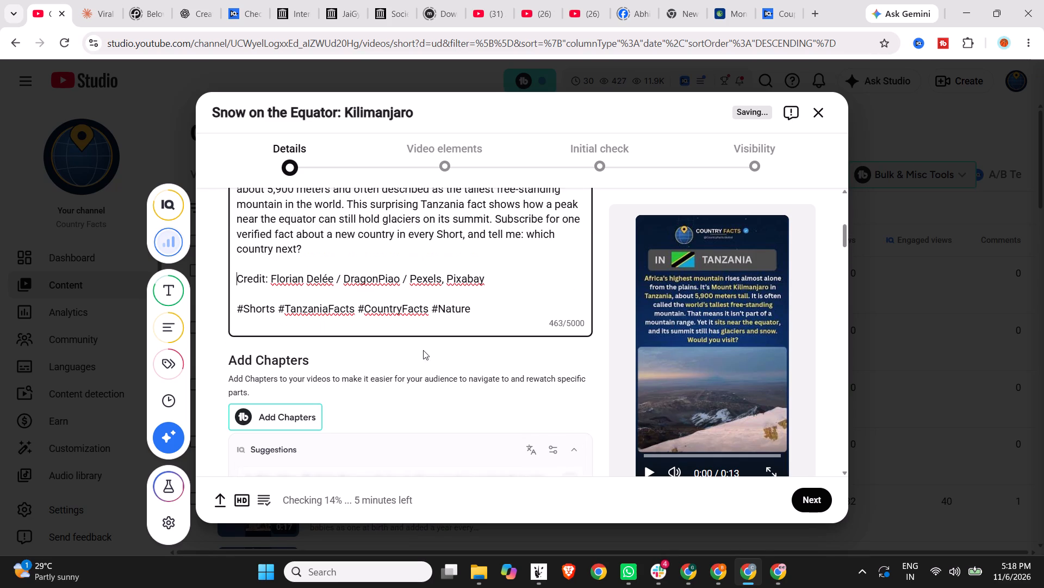
scroll(423, 350, up, 2)
scroll(423, 350, down, 8)
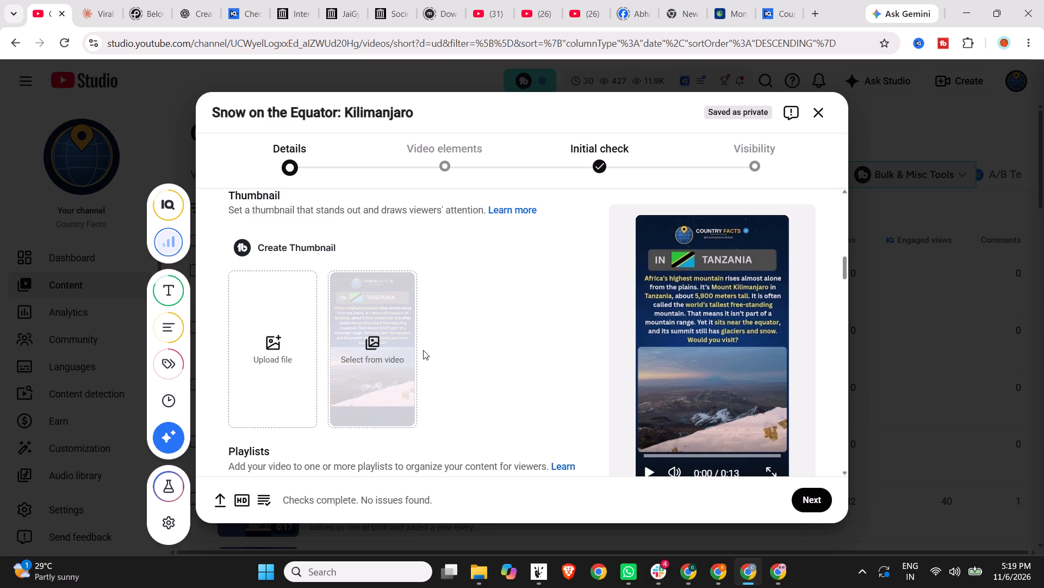
click(382, 366)
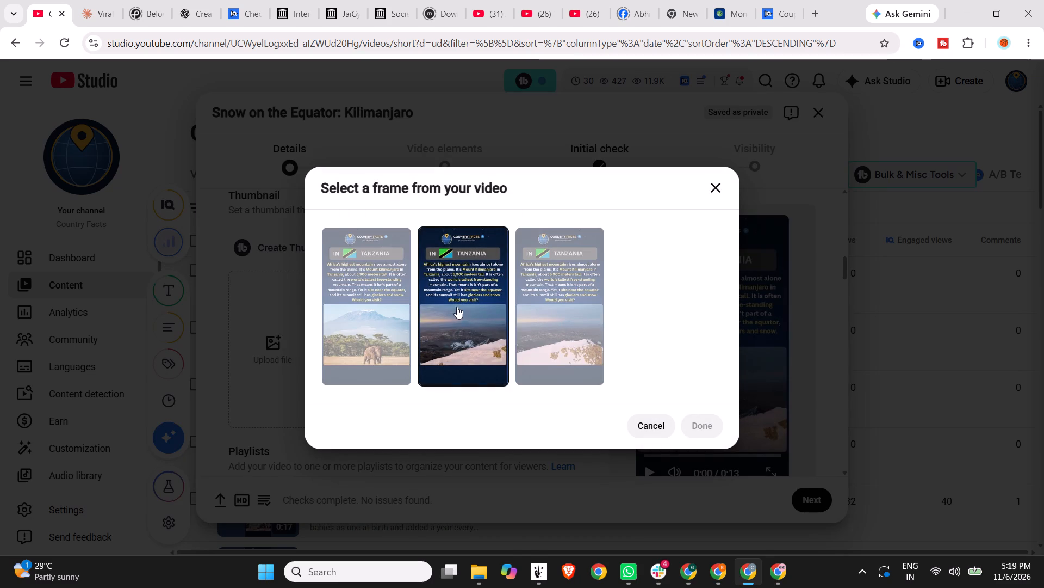
click(393, 309)
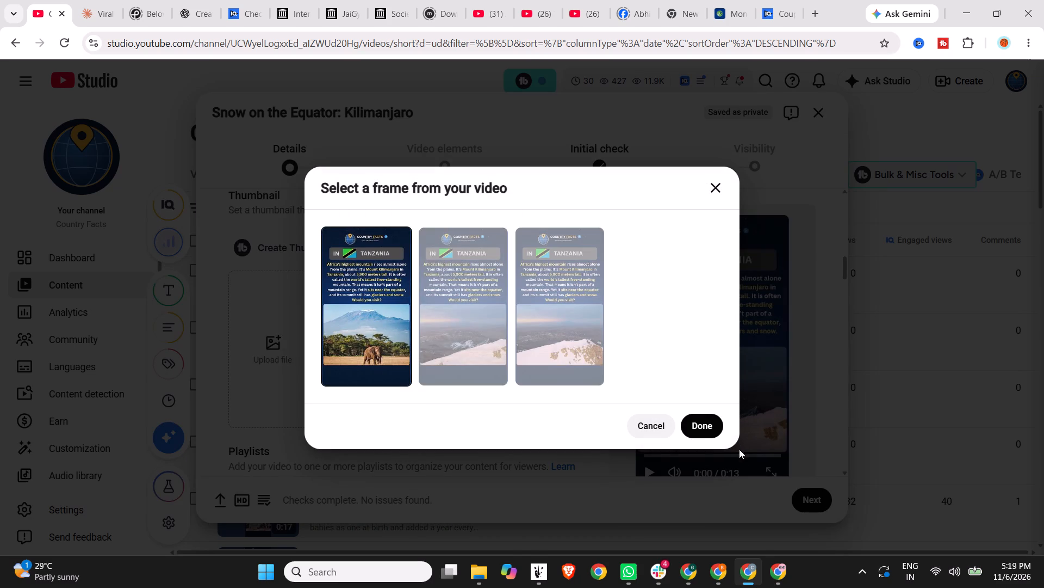
click(706, 426)
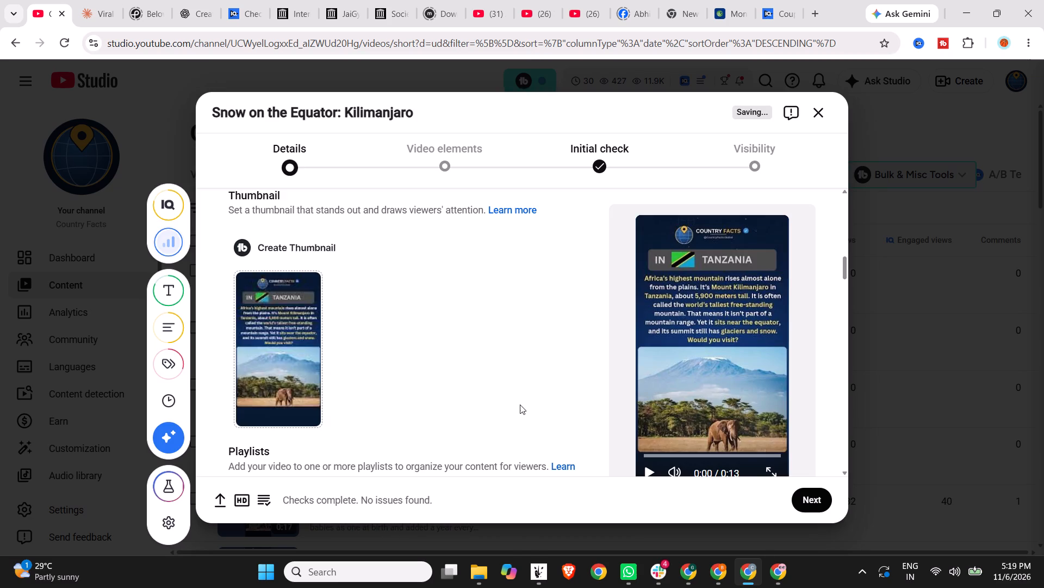
scroll(485, 399, down, 3)
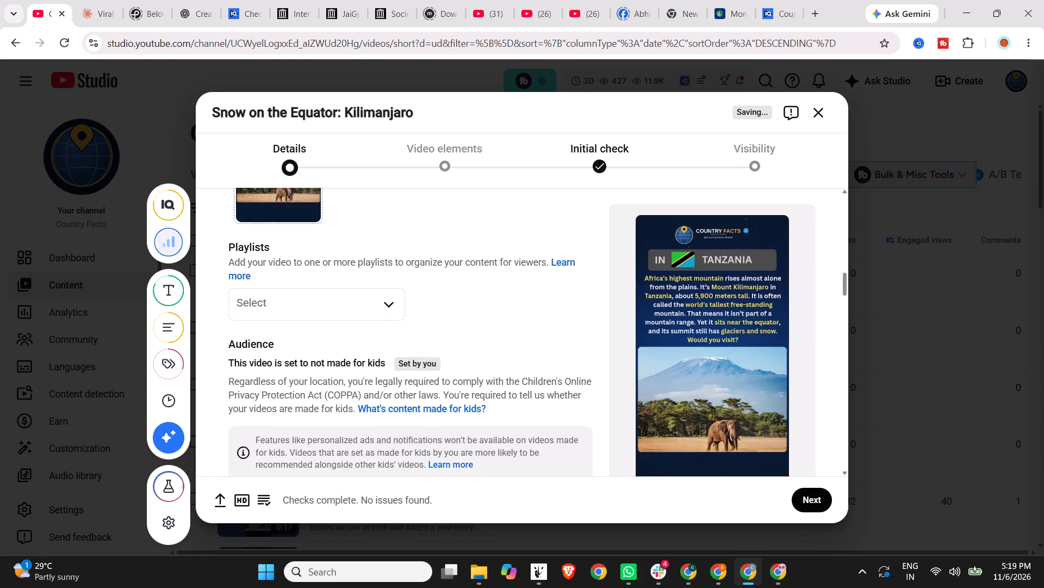
Create a new playlist titled "Tanzania" and assign the video to it.
click(343, 306)
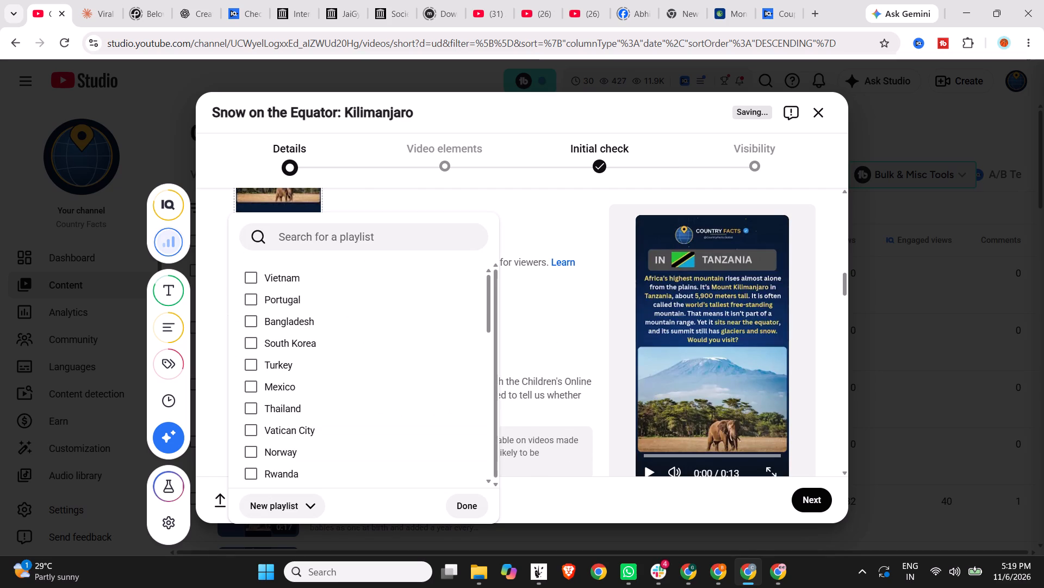
click(302, 510)
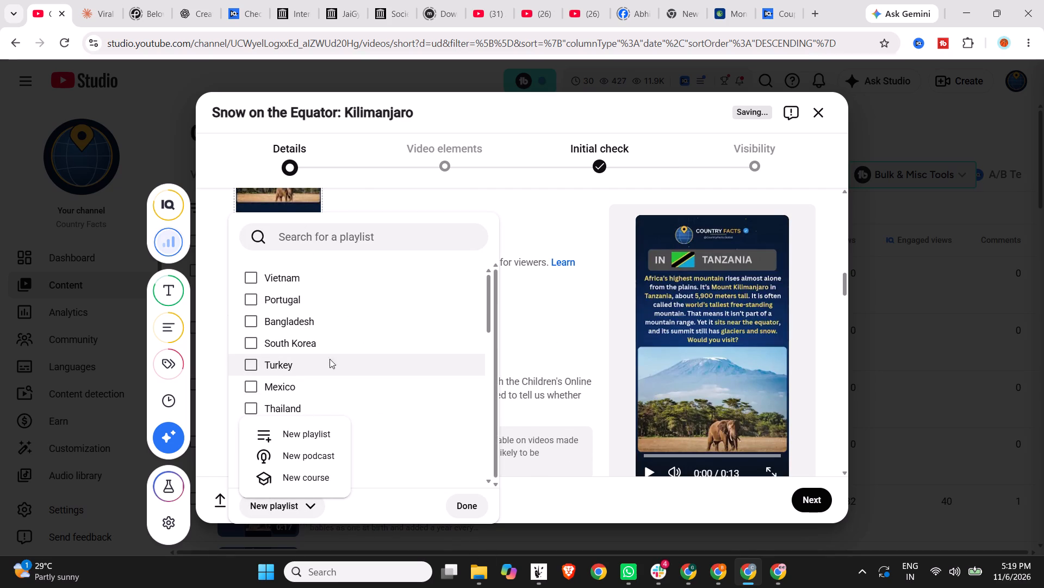
click(304, 440)
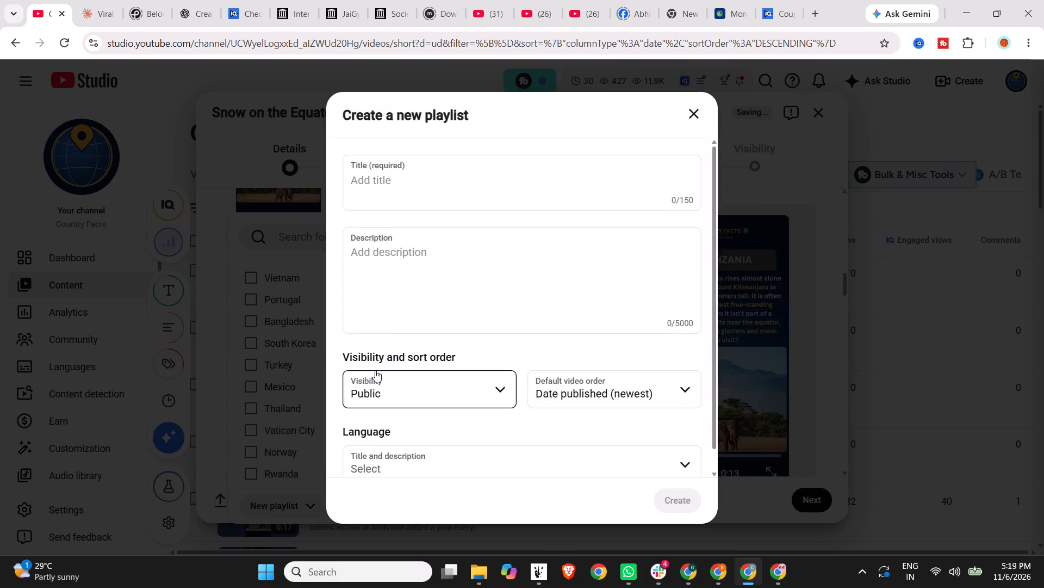
click(451, 181)
text(Tanzania)
click(682, 501)
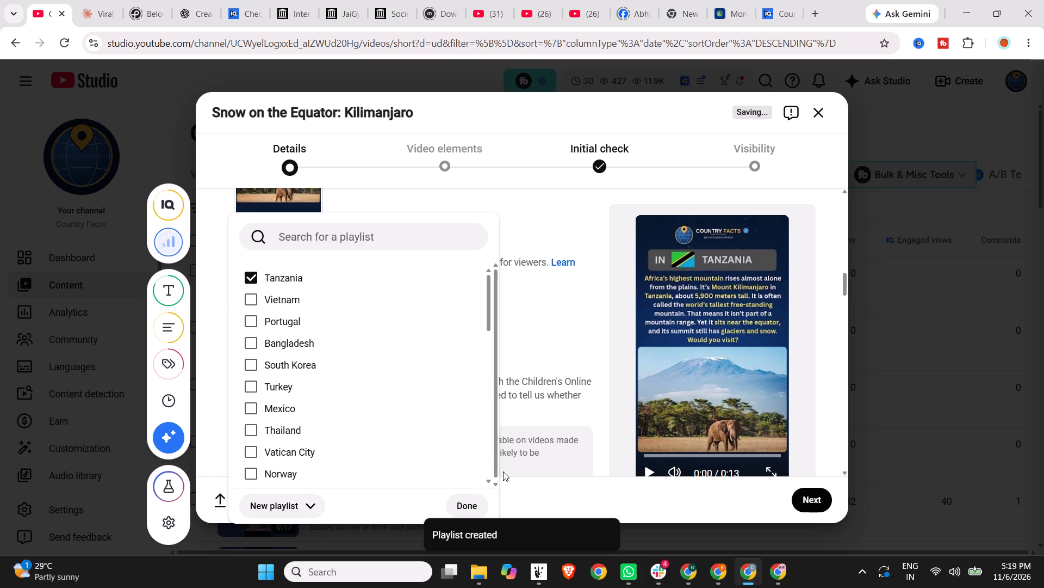
click(467, 502)
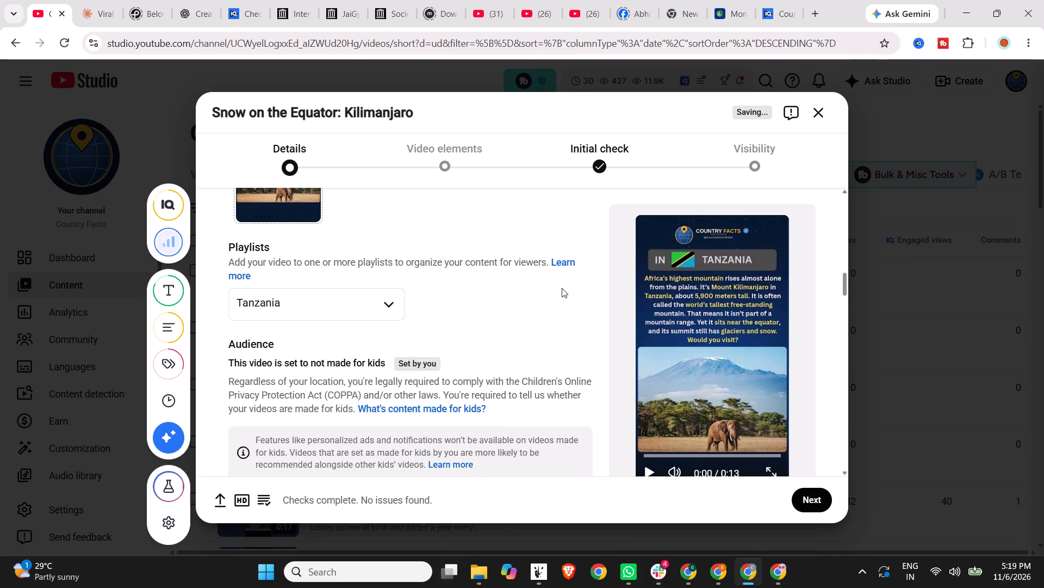
Declare that the video has no paid promotion and answer No to the AI use question.
scroll(461, 334, down, 3)
scroll(277, 353, down, 3)
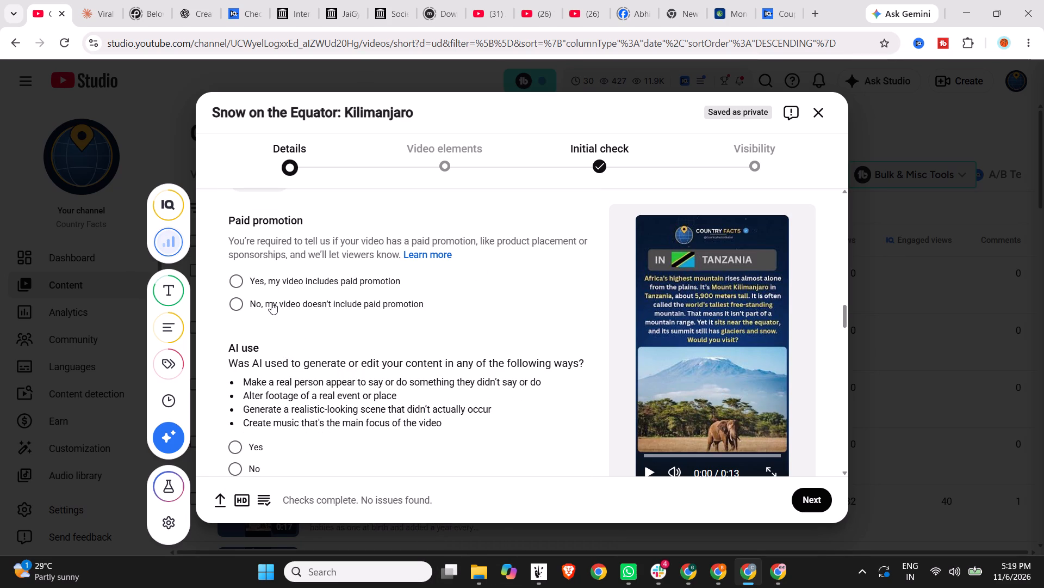
click(271, 302)
click(248, 467)
scroll(394, 369, down, 2)
scroll(320, 404, down, 3)
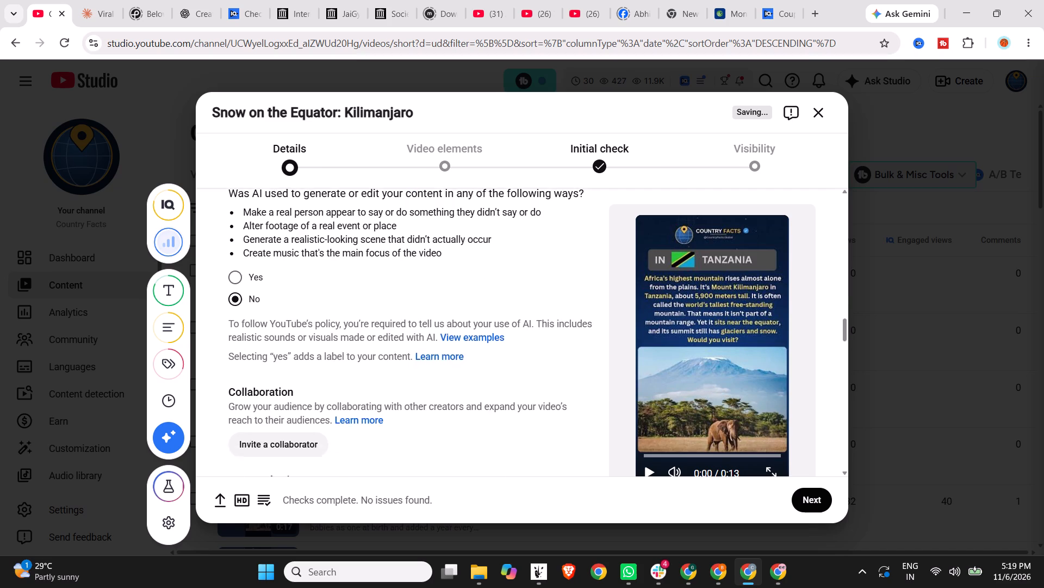
scroll(319, 404, down, 5)
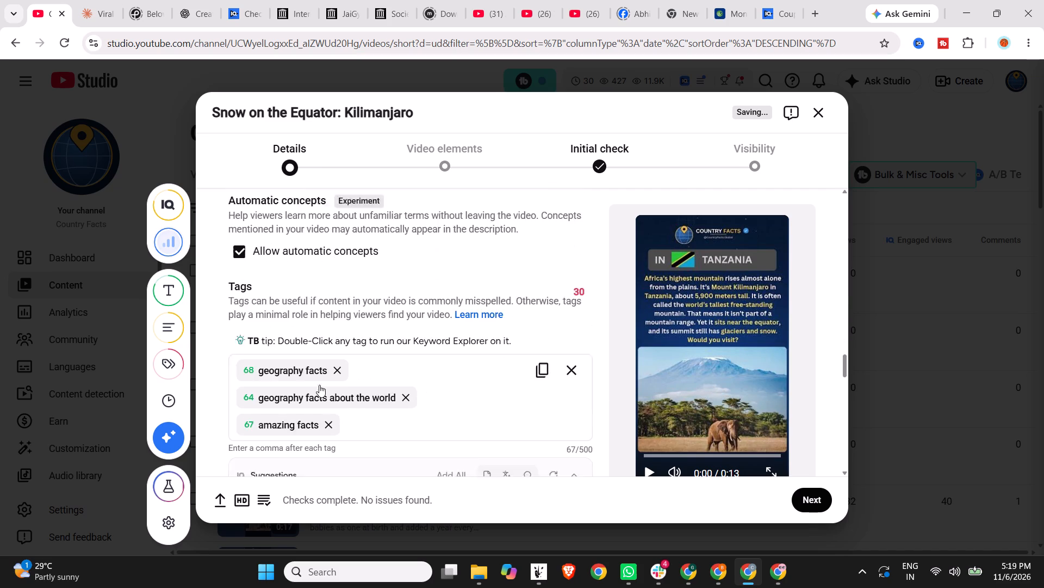
scroll(319, 385, down, 1)
click(457, 380)
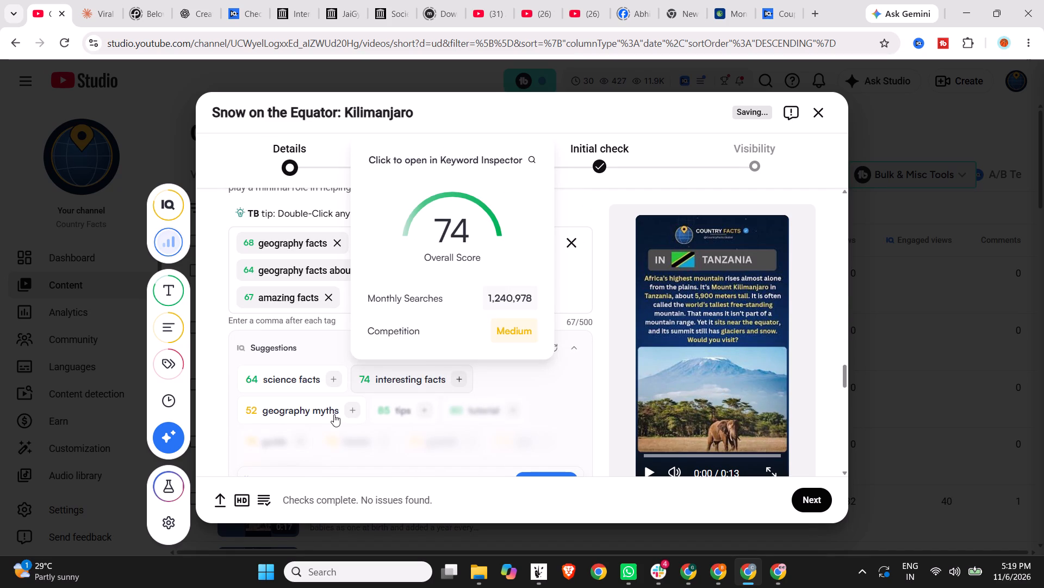
click(340, 378)
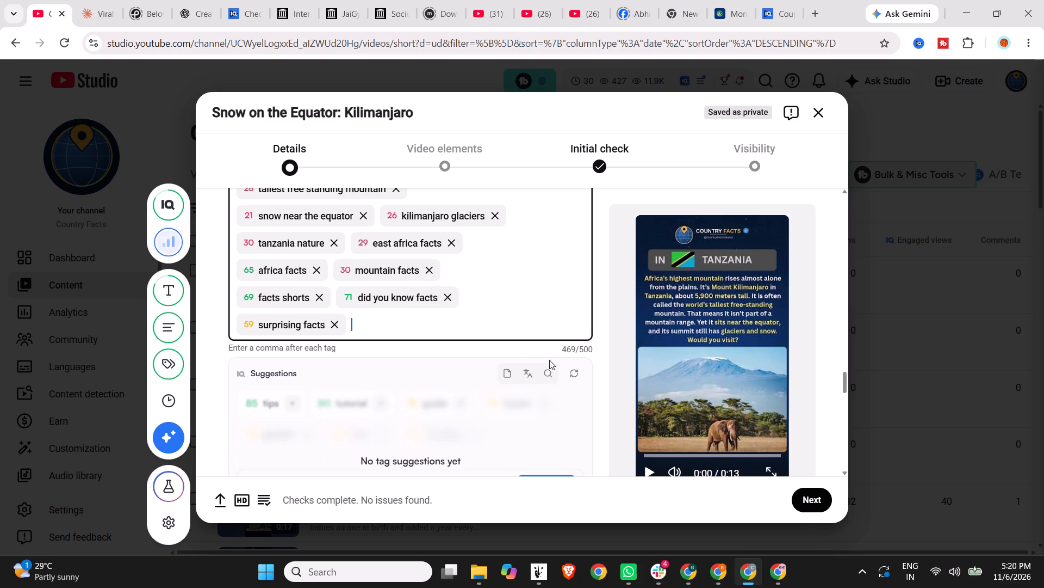
text(natu)
text(re)
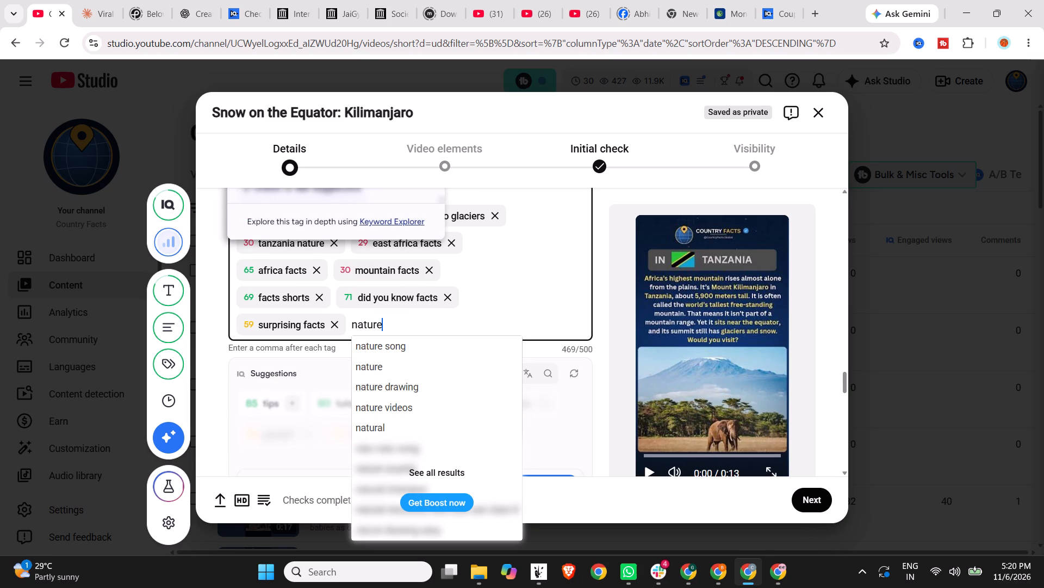
key(space)
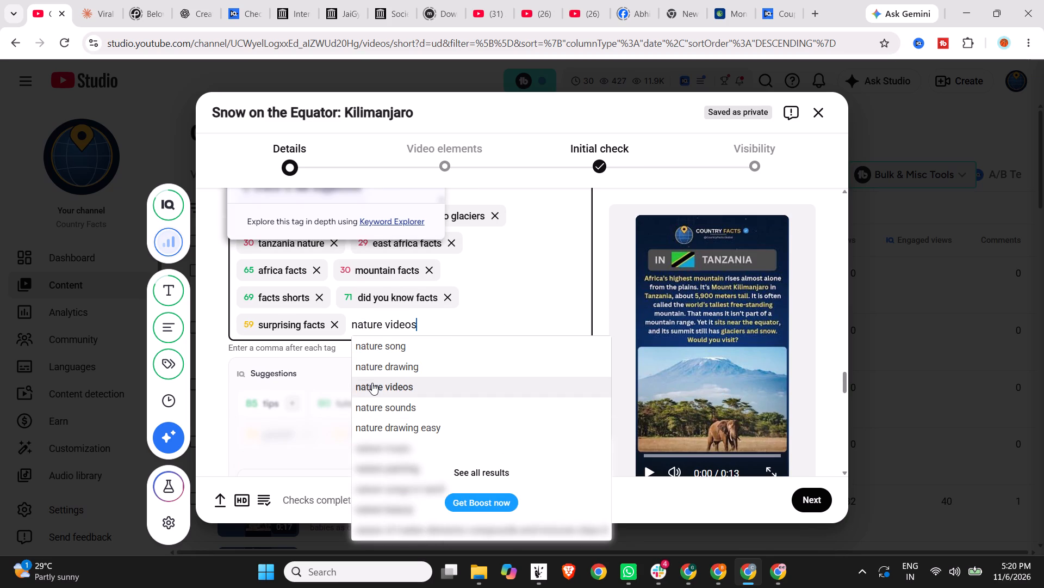
click(372, 383)
drag(498, 323, 488, 323)
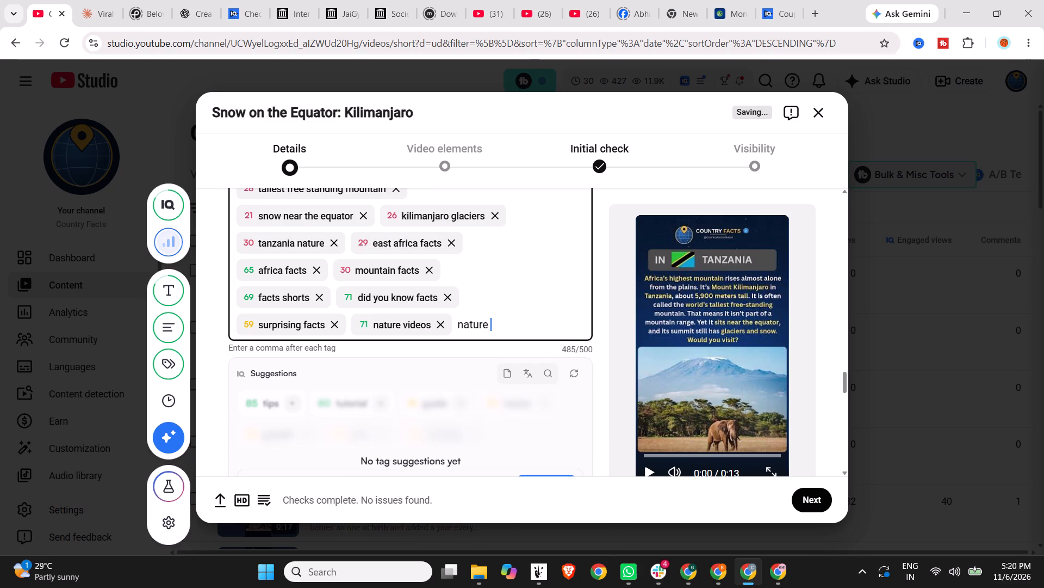
drag(488, 323, 458, 323)
text(wildlife)
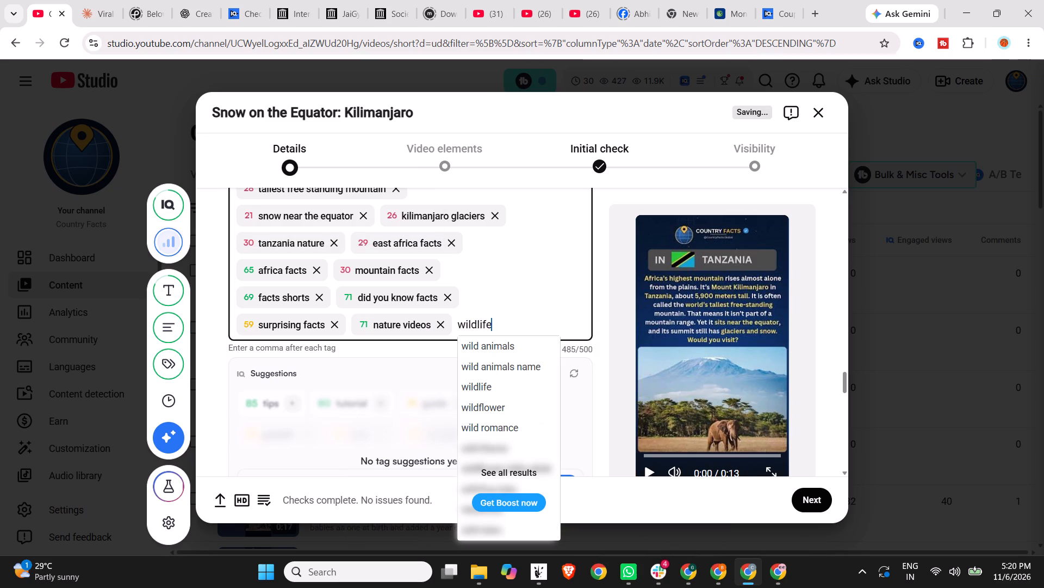
key(Return)
text(african)
key(space)
text(ele)
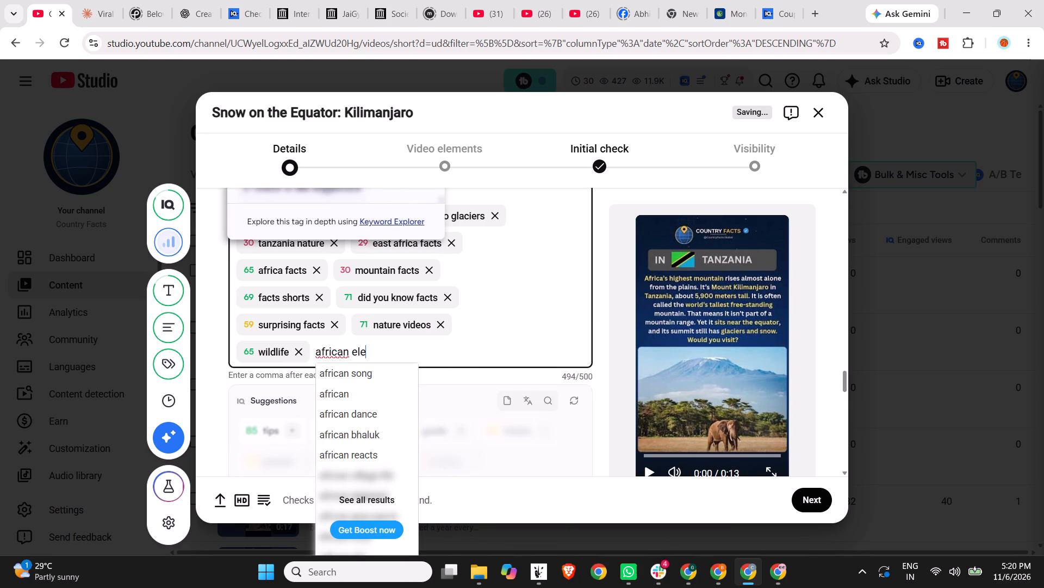
click(414, 372)
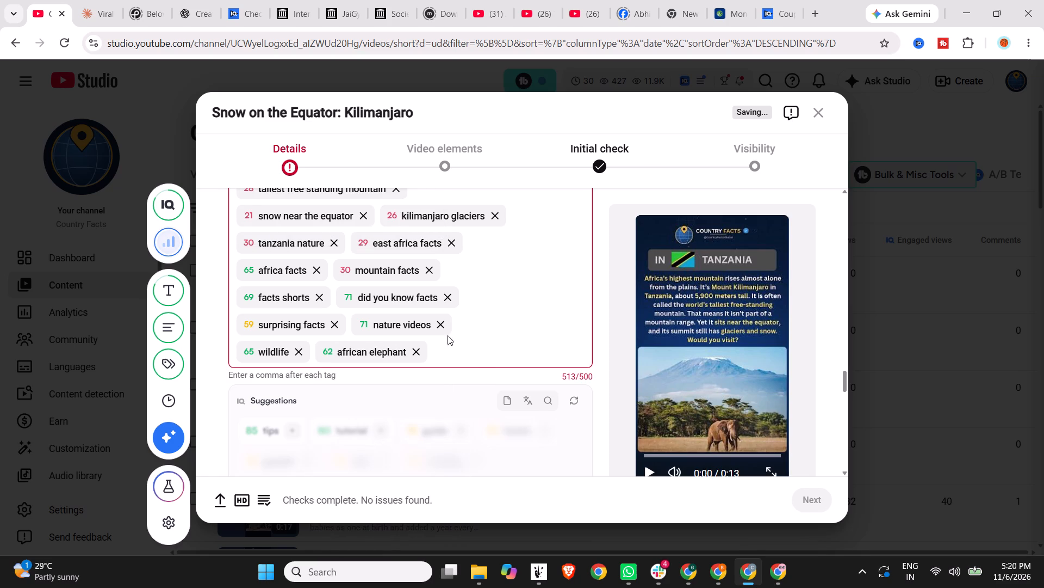
Remove the tags "africa's highest mountain" and "did you know tanzania" from the tag list.
scroll(452, 335, up, 2)
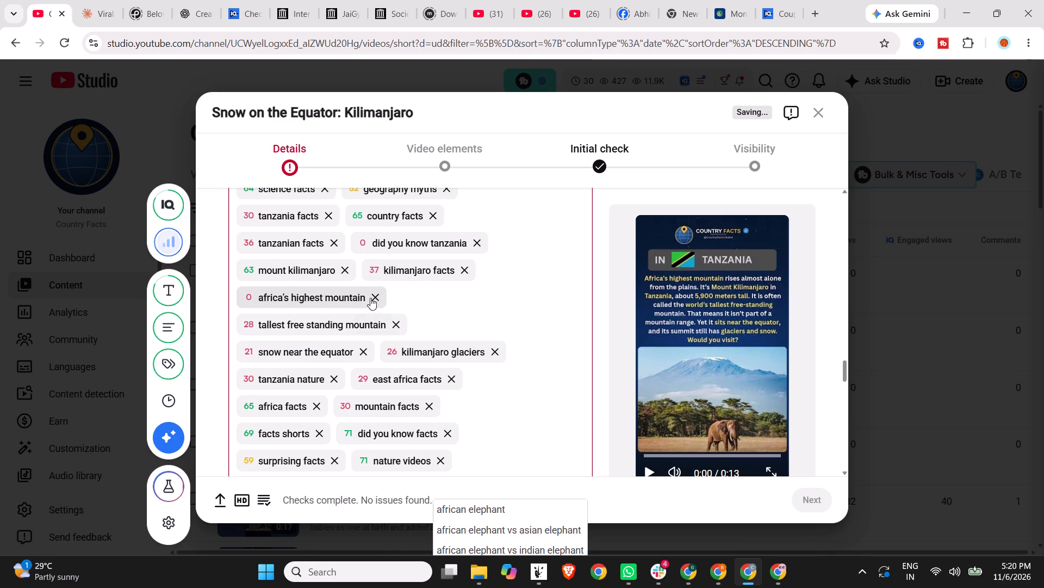
click(373, 297)
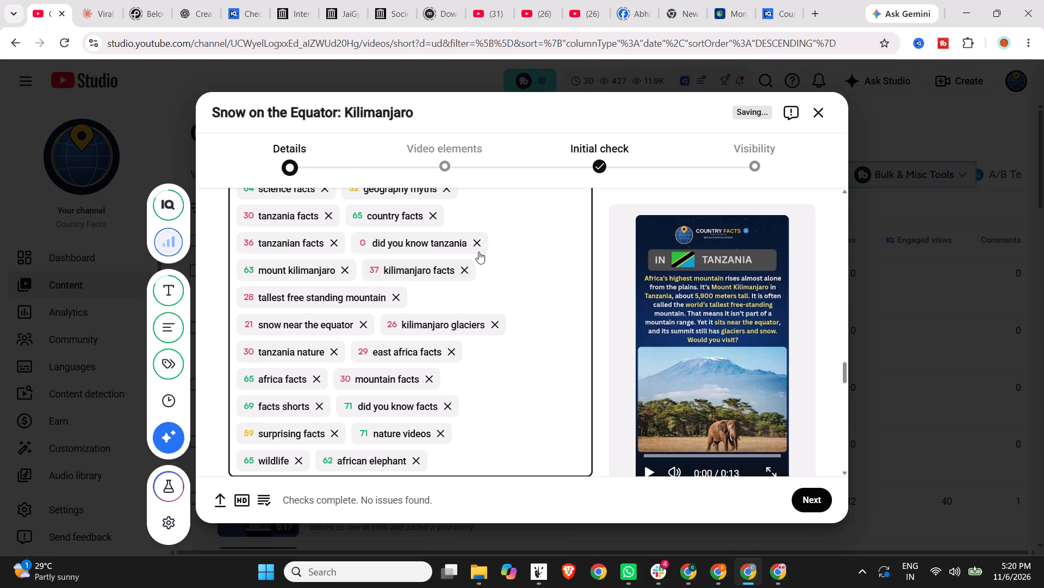
click(480, 243)
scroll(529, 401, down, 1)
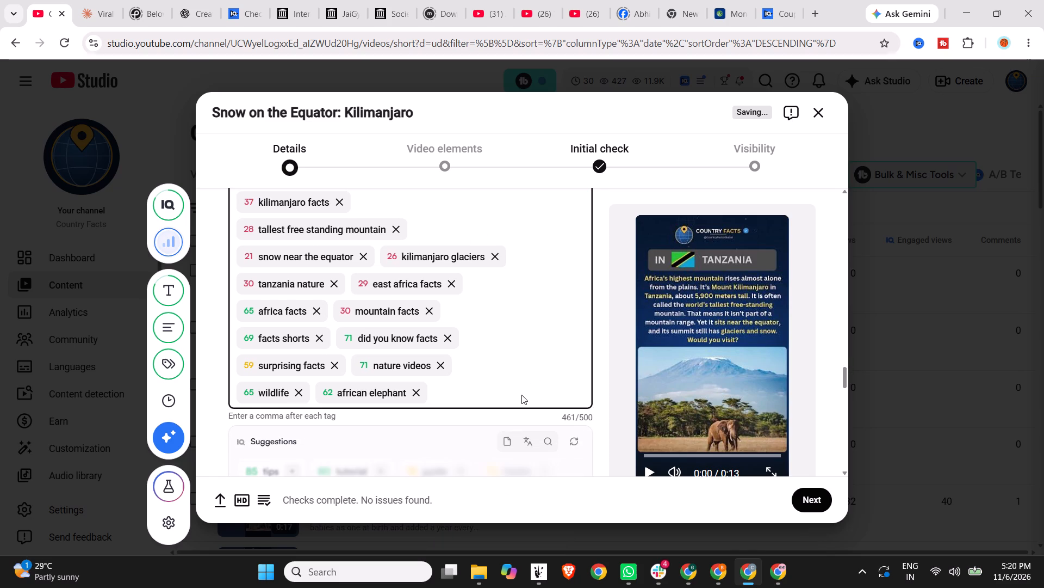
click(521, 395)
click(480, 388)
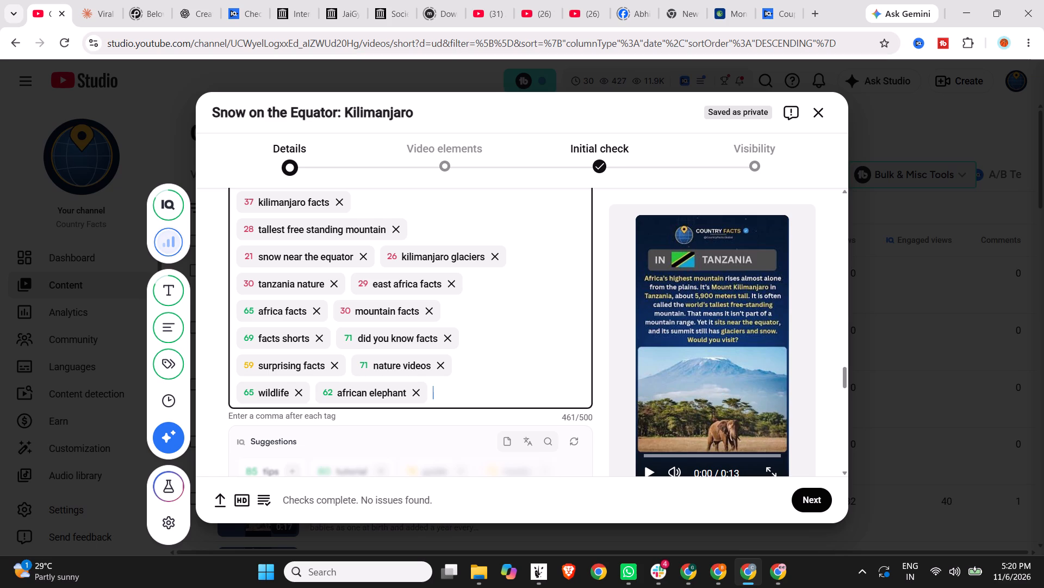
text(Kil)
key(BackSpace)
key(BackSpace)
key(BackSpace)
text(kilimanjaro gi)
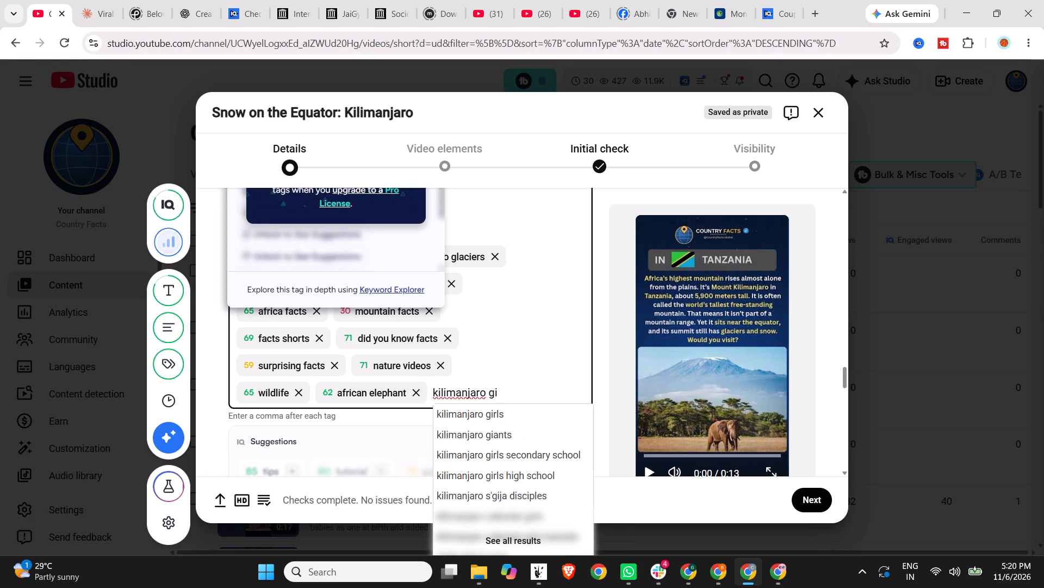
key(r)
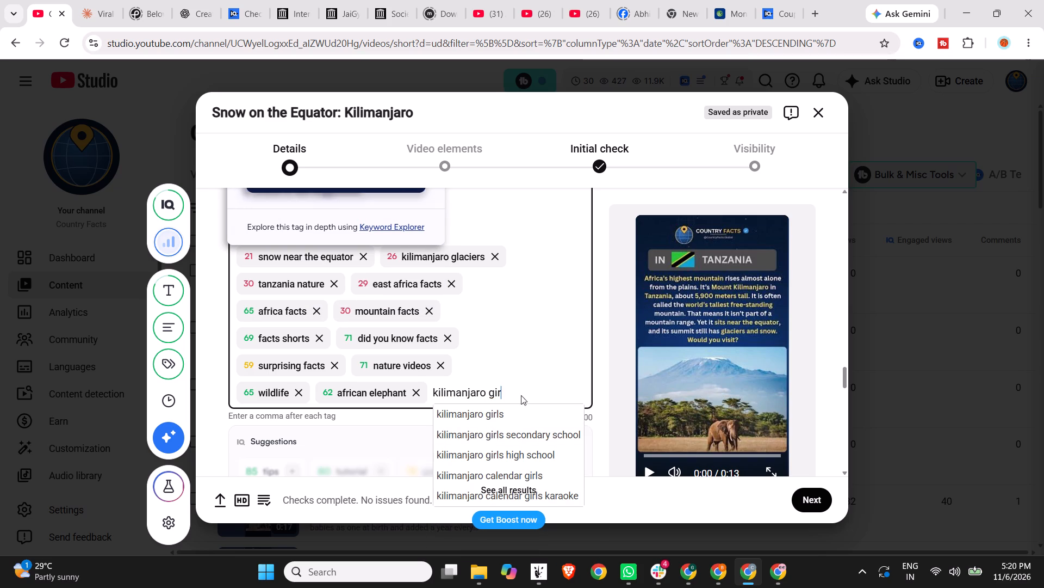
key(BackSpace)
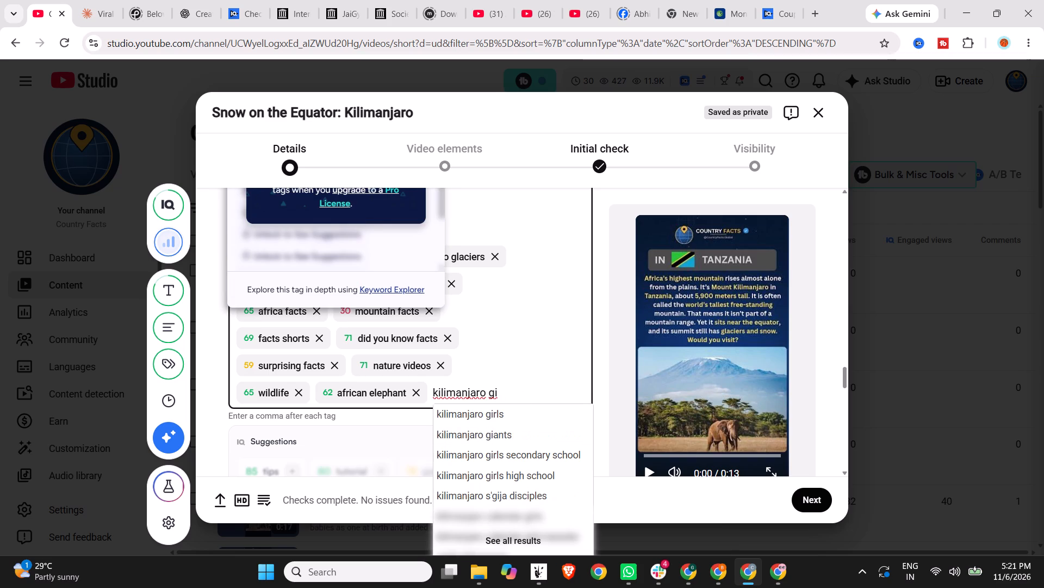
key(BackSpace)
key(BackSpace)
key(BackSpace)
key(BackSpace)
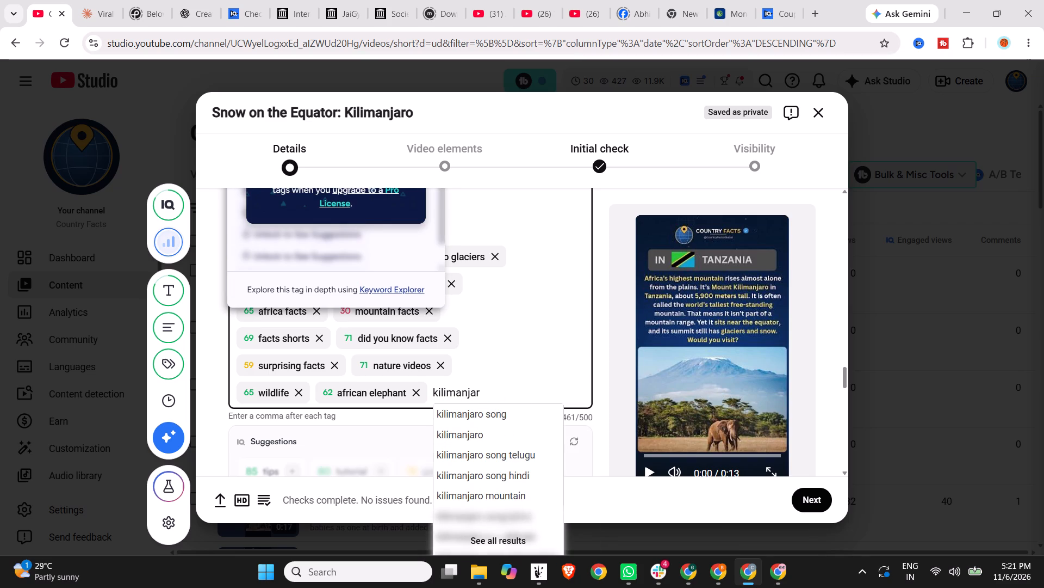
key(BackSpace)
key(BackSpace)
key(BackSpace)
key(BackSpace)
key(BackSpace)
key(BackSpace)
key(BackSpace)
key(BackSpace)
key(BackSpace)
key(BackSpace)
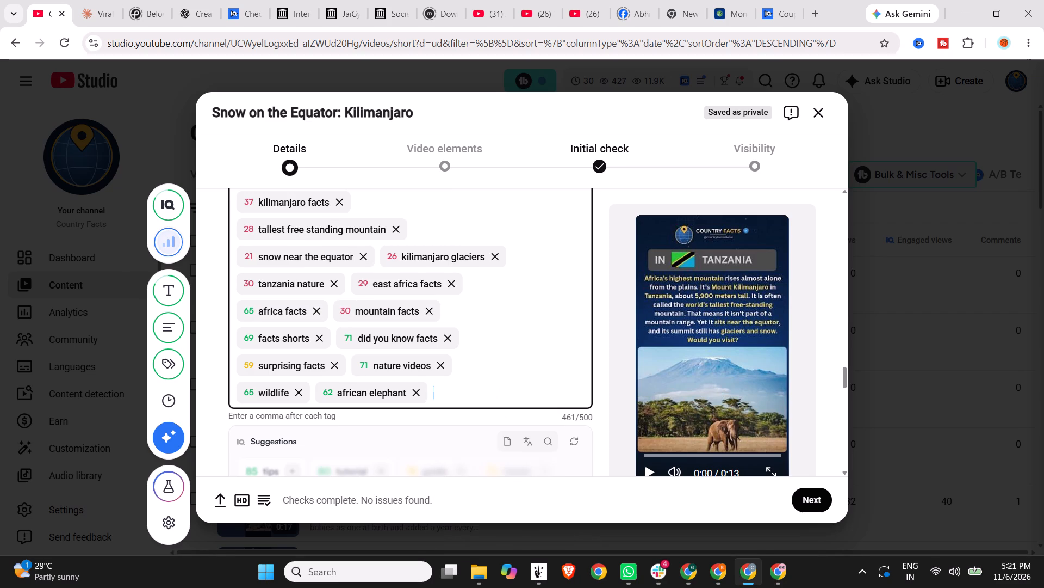
Add the suggested tag "trekking" at the end of the video's tag list.
text(trek)
click(472, 415)
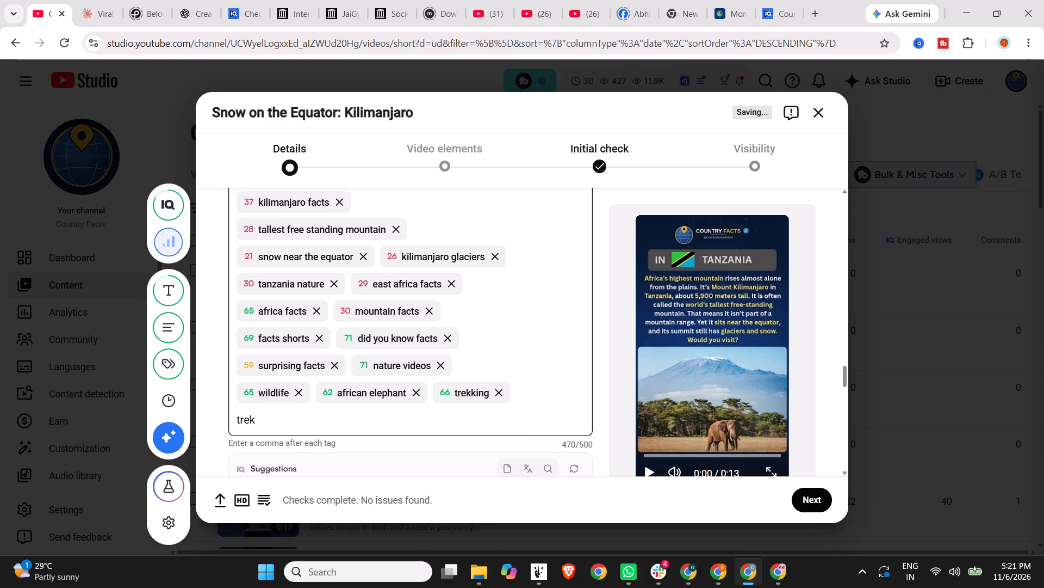
Add the suggested tag "trek kilimanjaro" to the tag list and clear the leftover text after it.
click(271, 422)
key(space)
text(to kili)
key(BackSpace)
key(BackSpace)
key(BackSpace)
key(BackSpace)
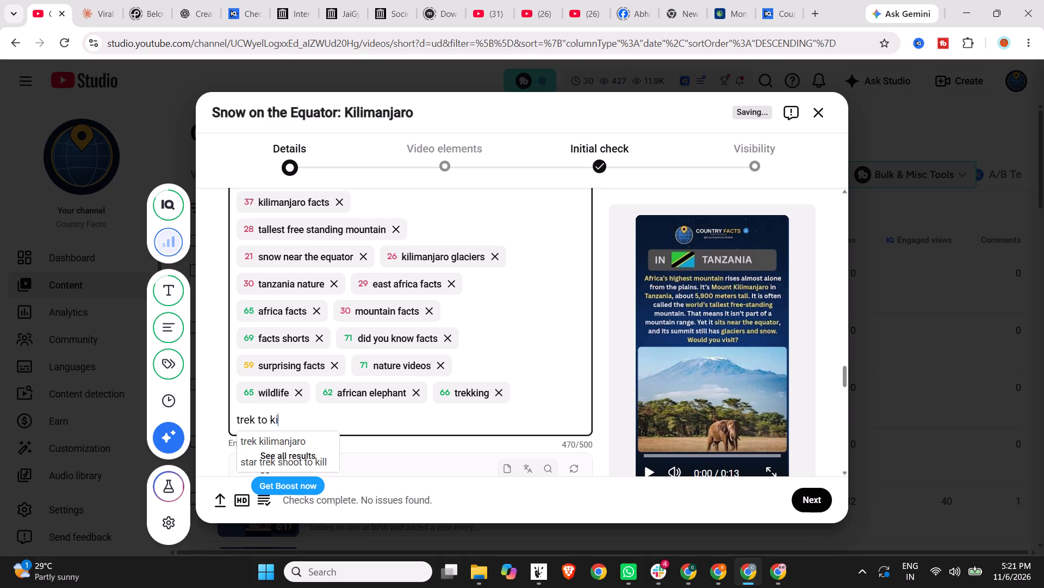
key(BackSpace)
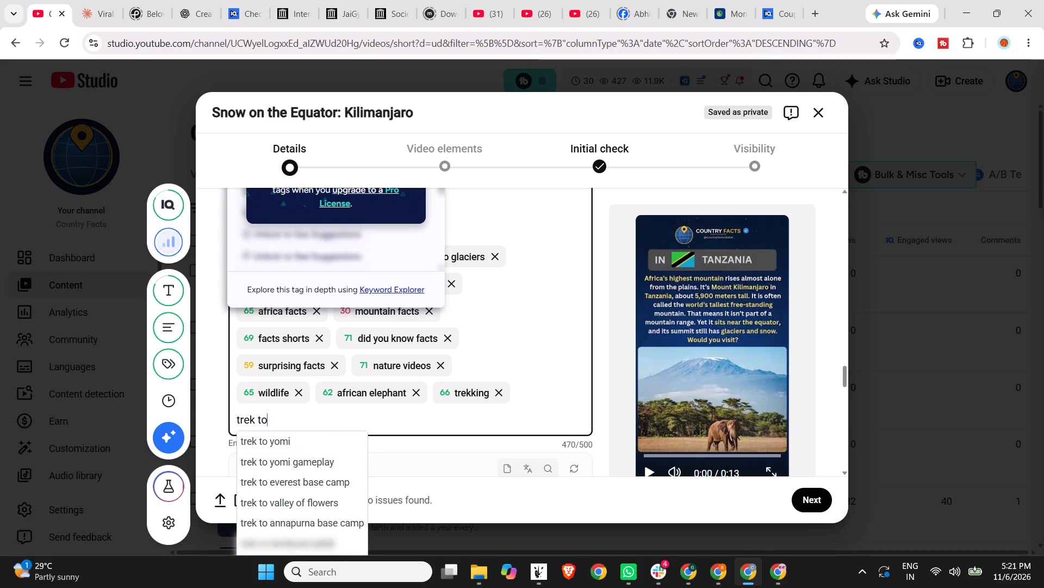
key(BackSpace)
key(BackSpace)
text(kili)
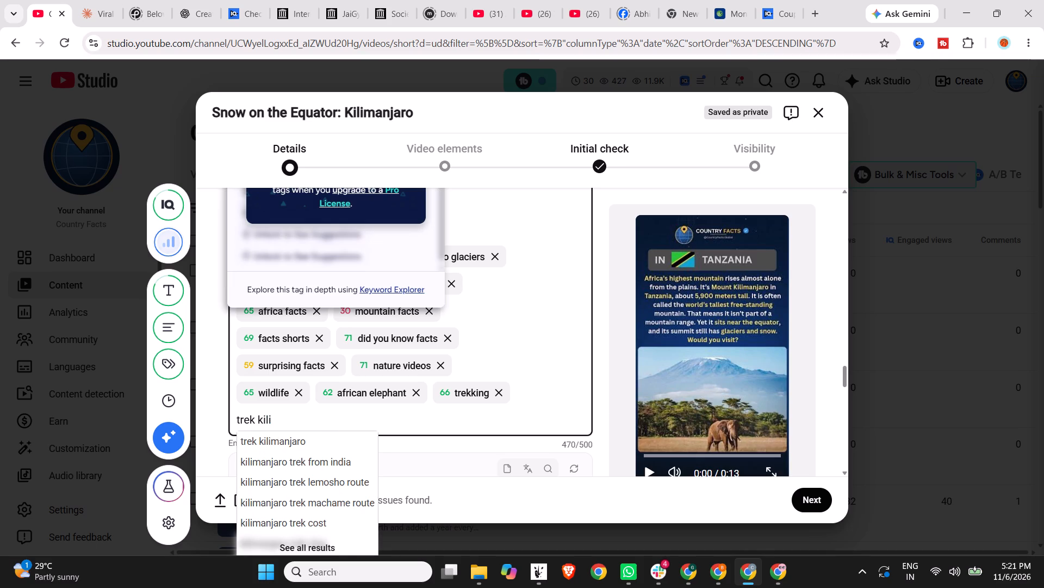
click(300, 437)
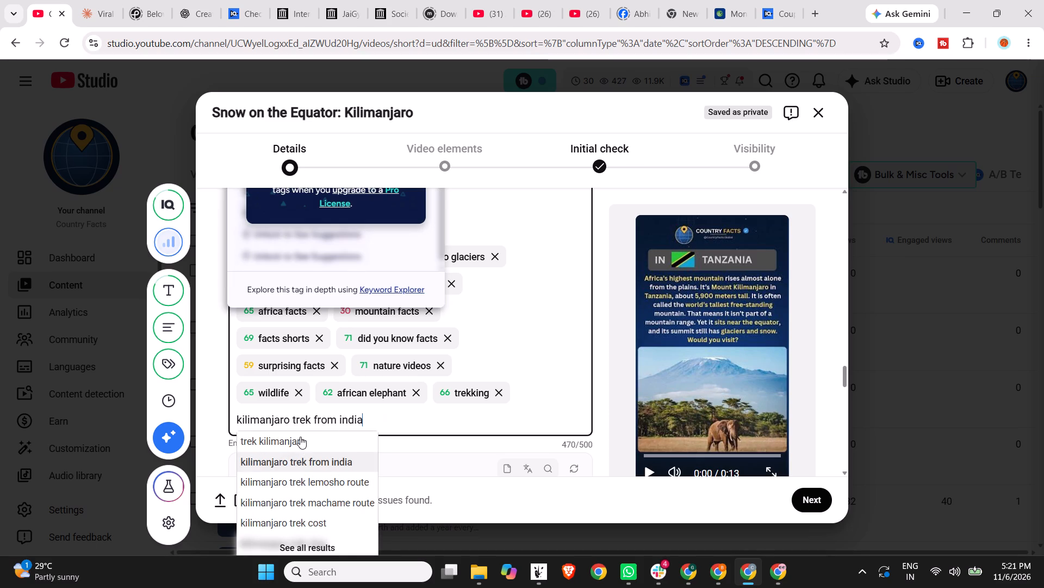
click(456, 422)
key(BackSpace)
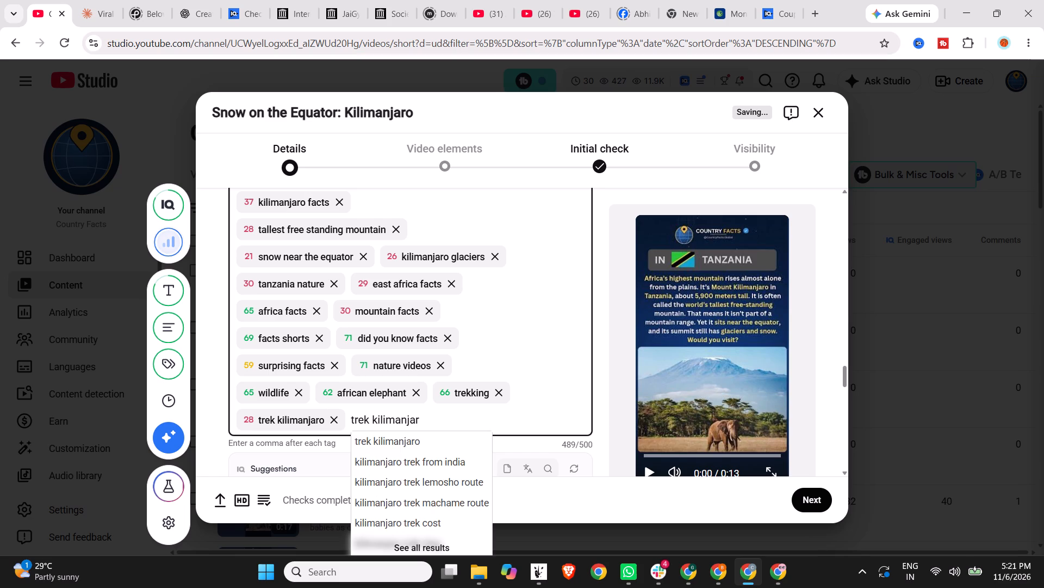
key(BackSpace)
key(BackSpace)
key(BackSpace)
key(BackSpace)
key(BackSpace)
key(BackSpace)
key(BackSpace)
key(BackSpace)
key(BackSpace)
key(BackSpace)
key(BackSpace)
key(BackSpace)
key(BackSpace)
key(BackSpace)
key(BackSpace)
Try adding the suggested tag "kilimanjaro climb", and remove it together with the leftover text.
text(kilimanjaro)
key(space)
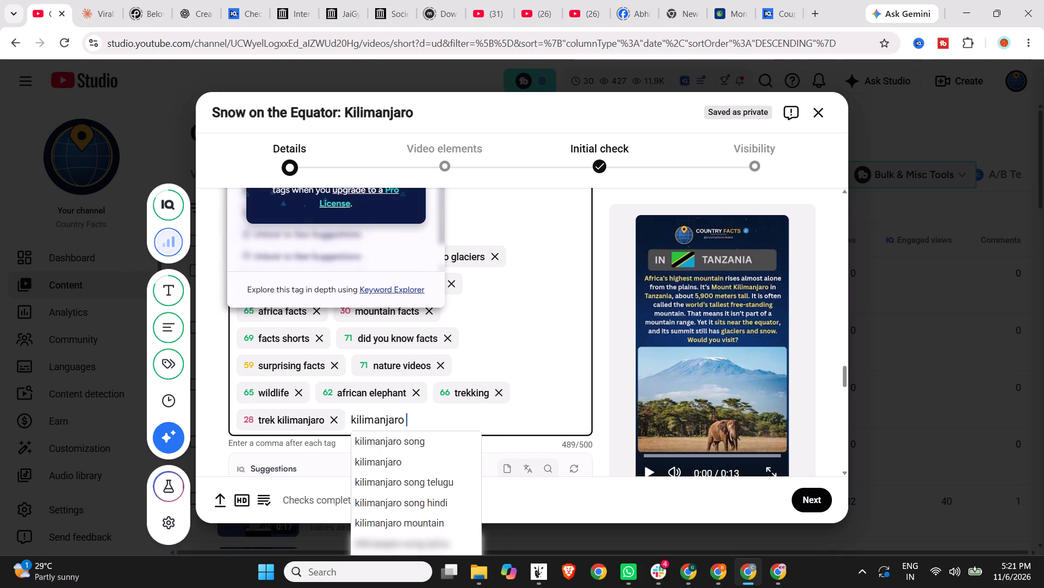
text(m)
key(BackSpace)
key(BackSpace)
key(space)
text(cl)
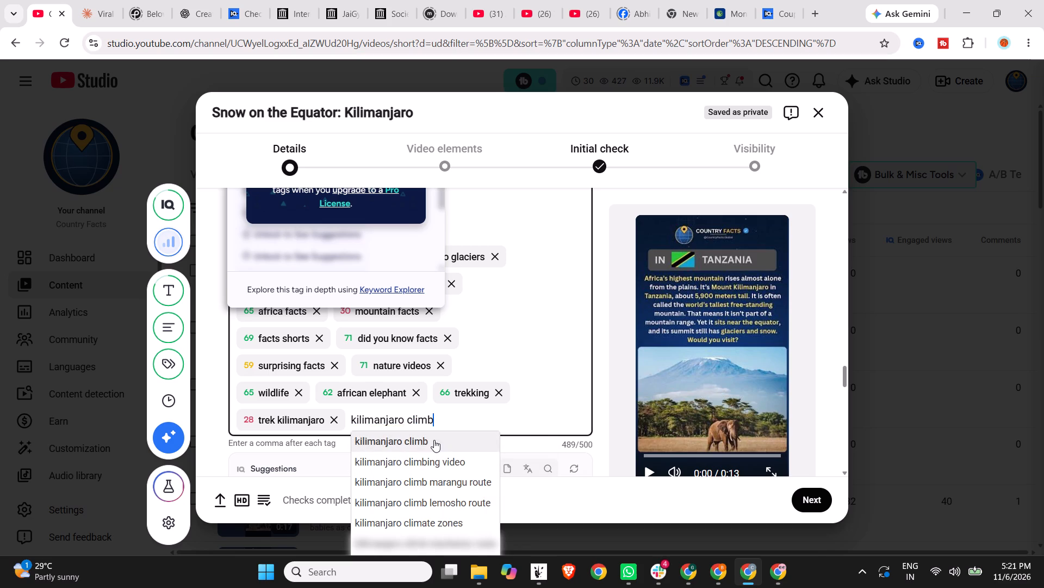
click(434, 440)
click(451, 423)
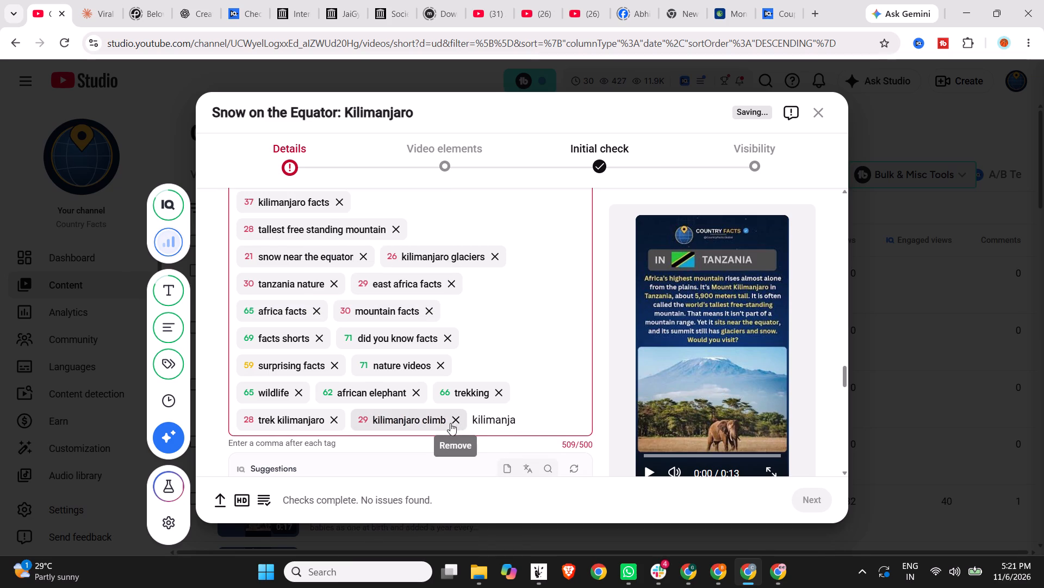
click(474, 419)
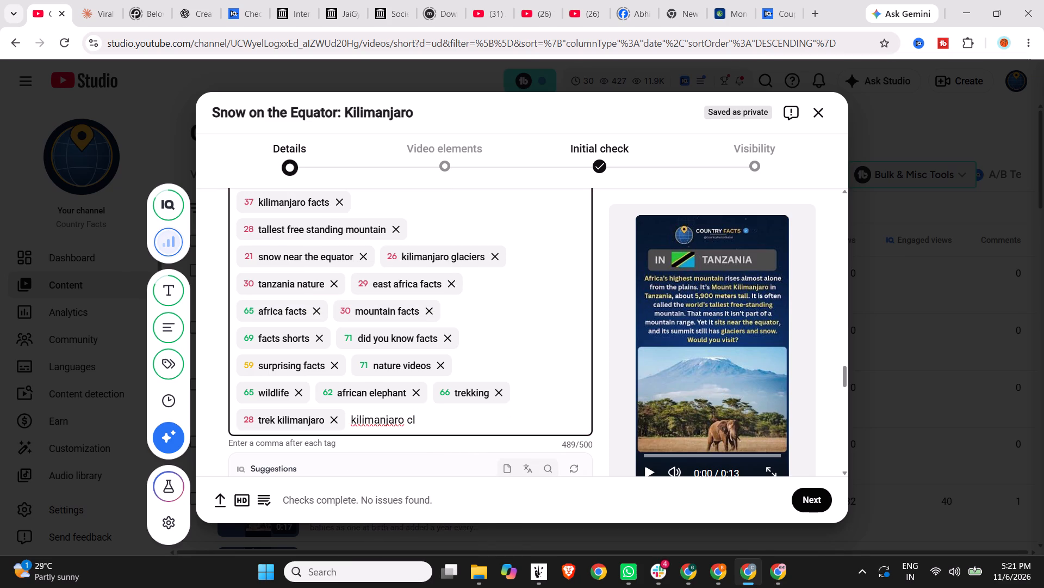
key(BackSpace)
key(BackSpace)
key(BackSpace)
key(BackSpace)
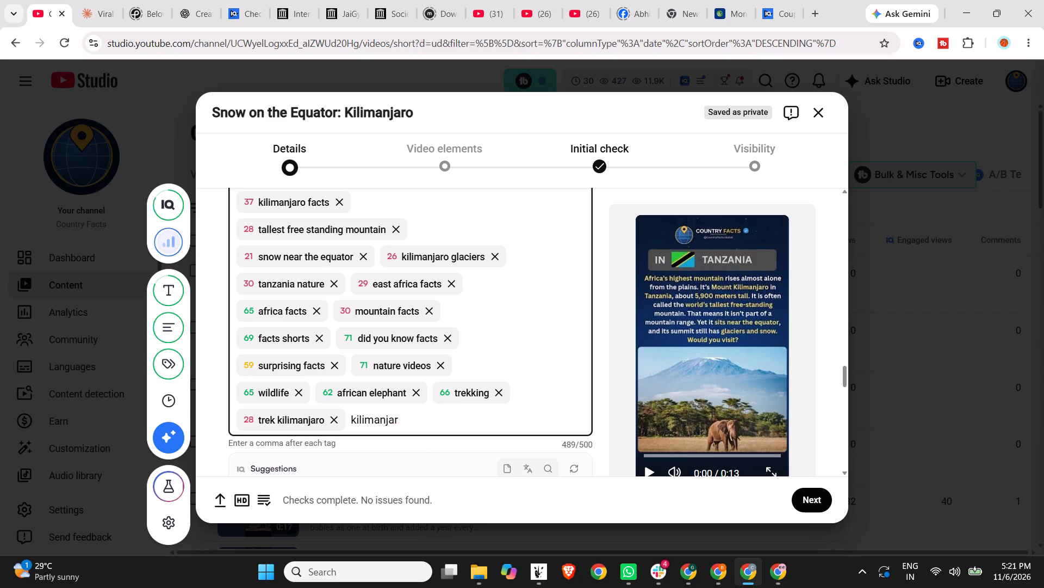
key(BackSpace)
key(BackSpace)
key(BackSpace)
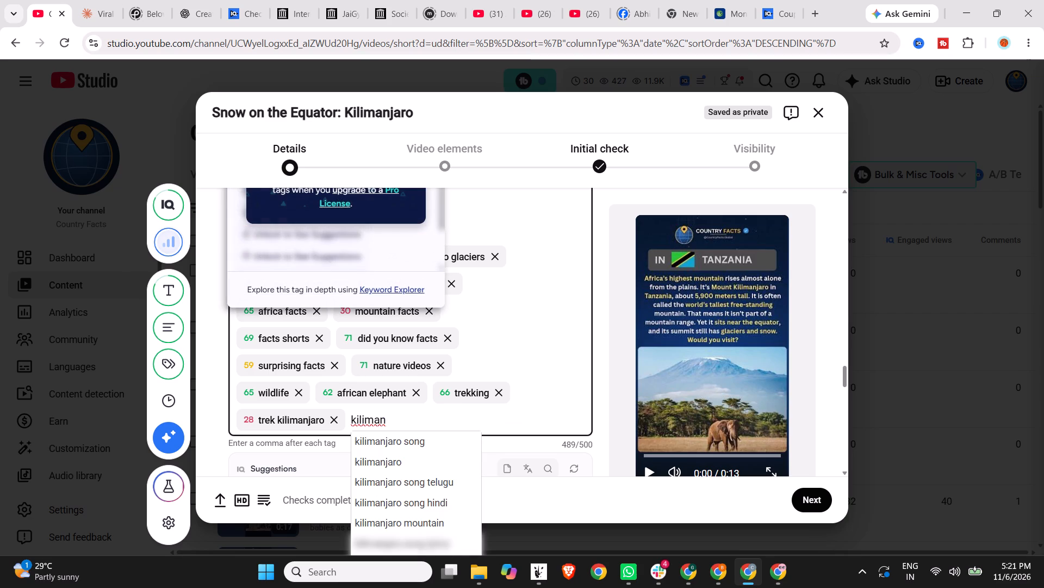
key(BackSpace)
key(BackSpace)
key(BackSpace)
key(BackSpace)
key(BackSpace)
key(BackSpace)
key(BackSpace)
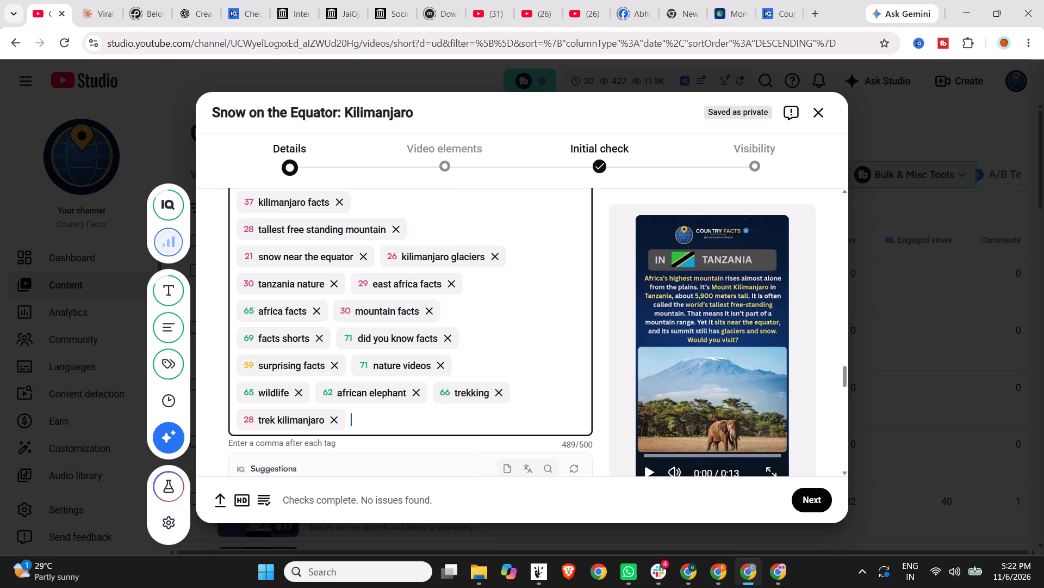
Set the video's category to Entertainment.
scroll(490, 406, down, 6)
scroll(308, 364, down, 2)
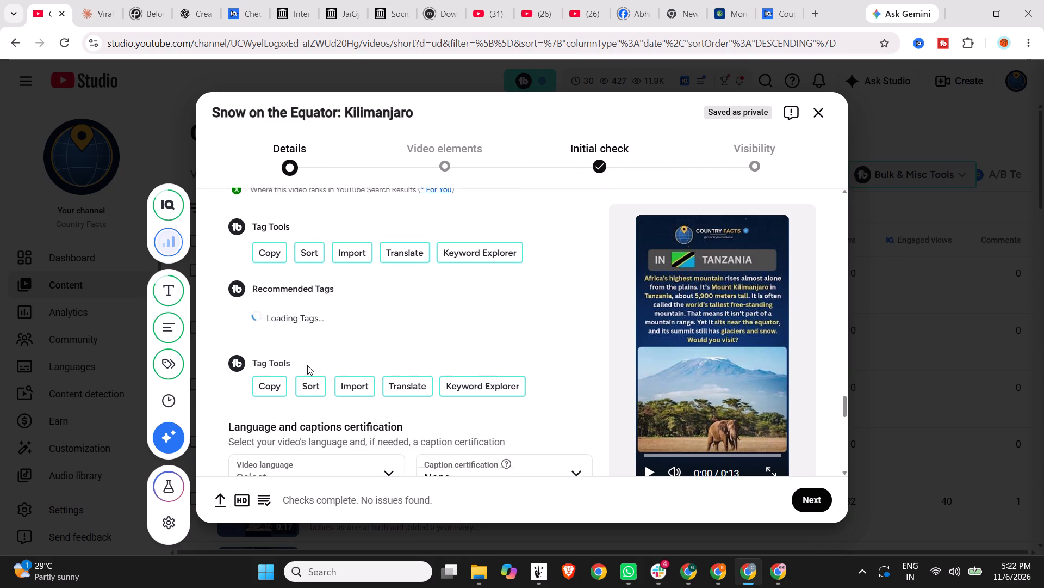
scroll(307, 365, down, 3)
click(308, 396)
scroll(395, 363, down, 4)
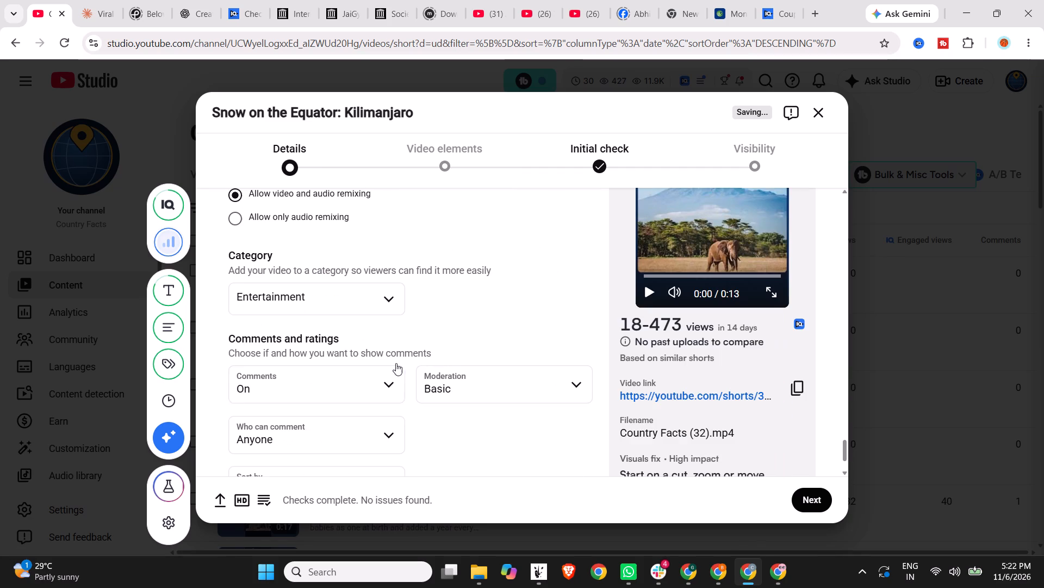
click(291, 209)
scroll(425, 297, down, 5)
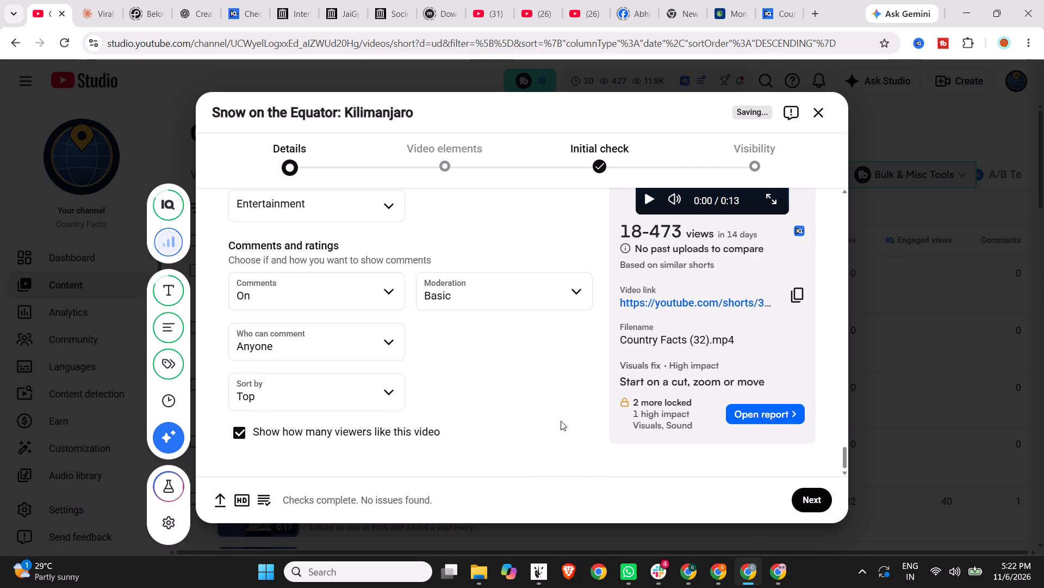
Proceed to the Video elements stage and open the selection of a related video for the Short.
click(819, 503)
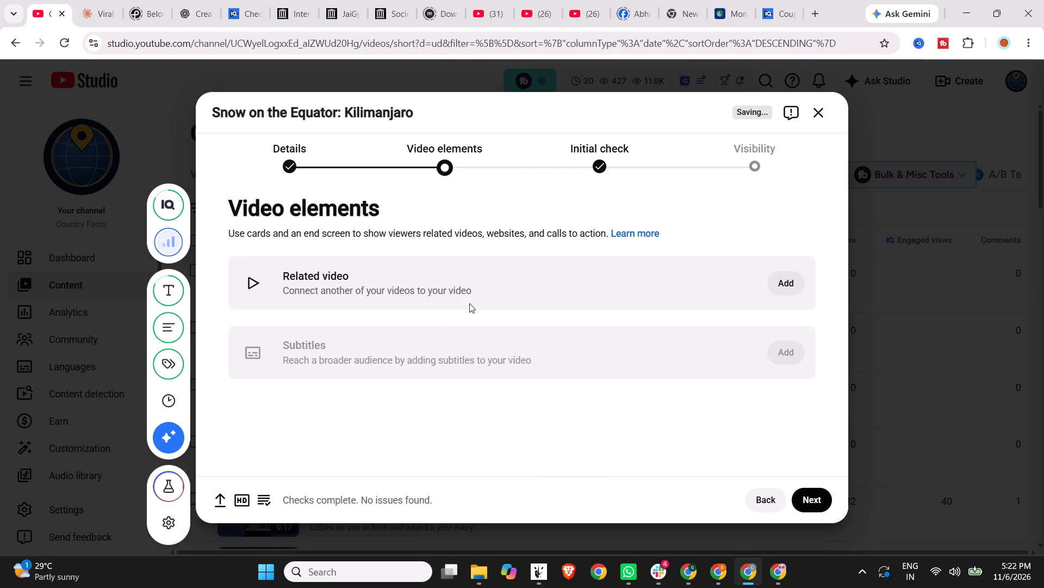
click(797, 281)
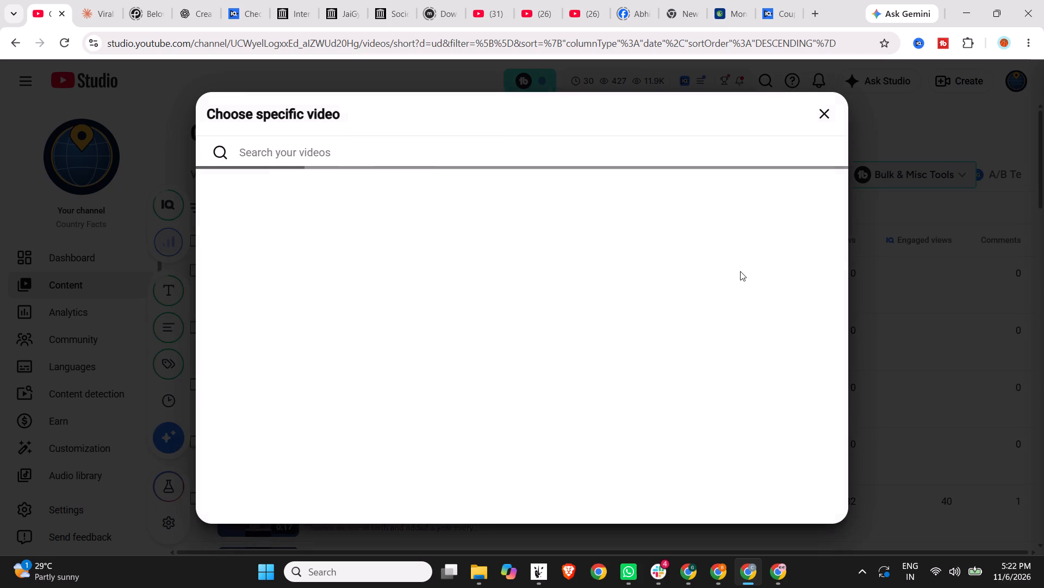
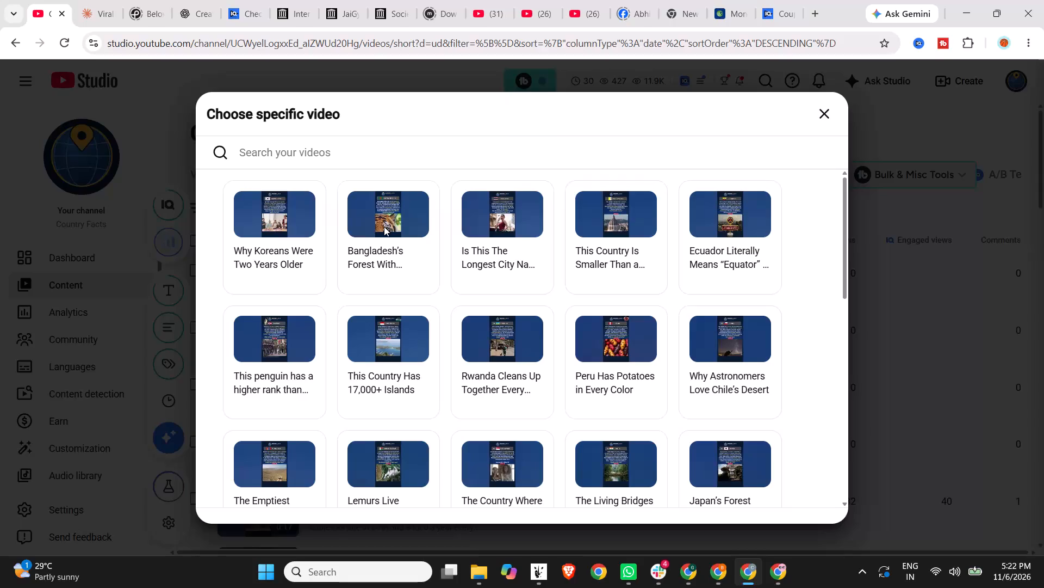
Choose the Short about Bangladesh's forest as the related video and proceed through the Initial check to the Visibility stage.
click(384, 226)
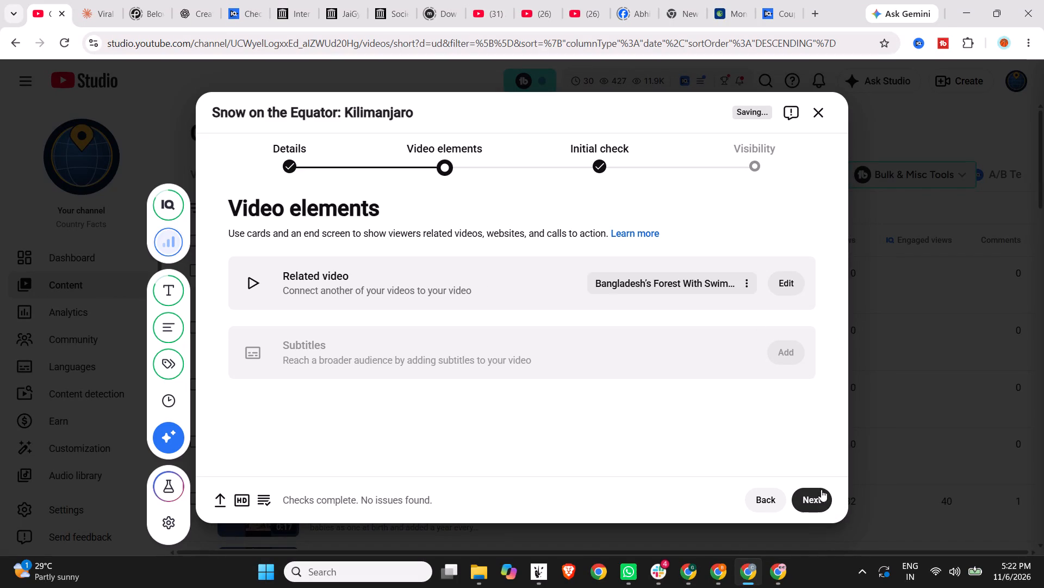
click(823, 496)
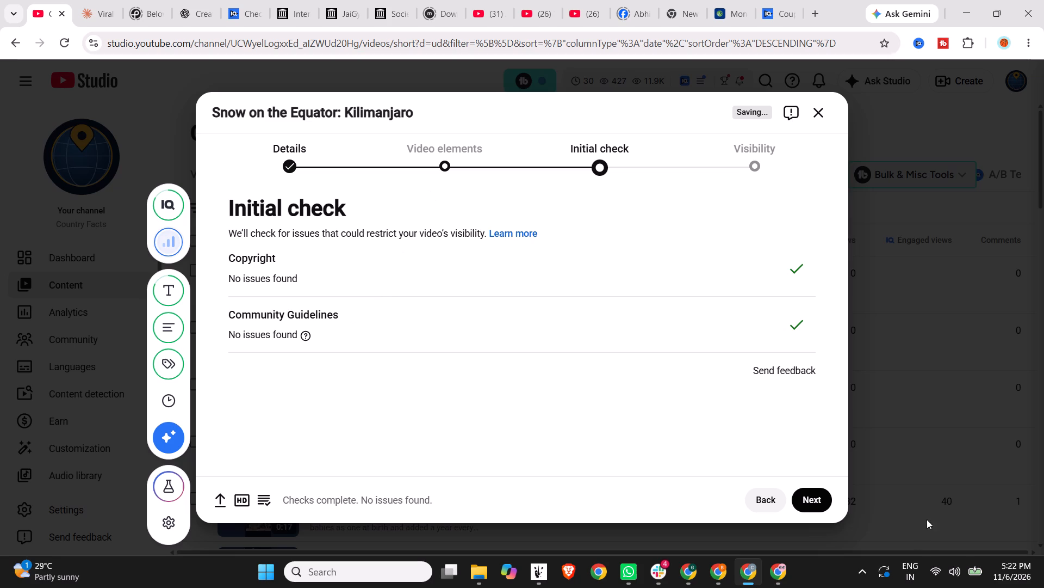
click(810, 504)
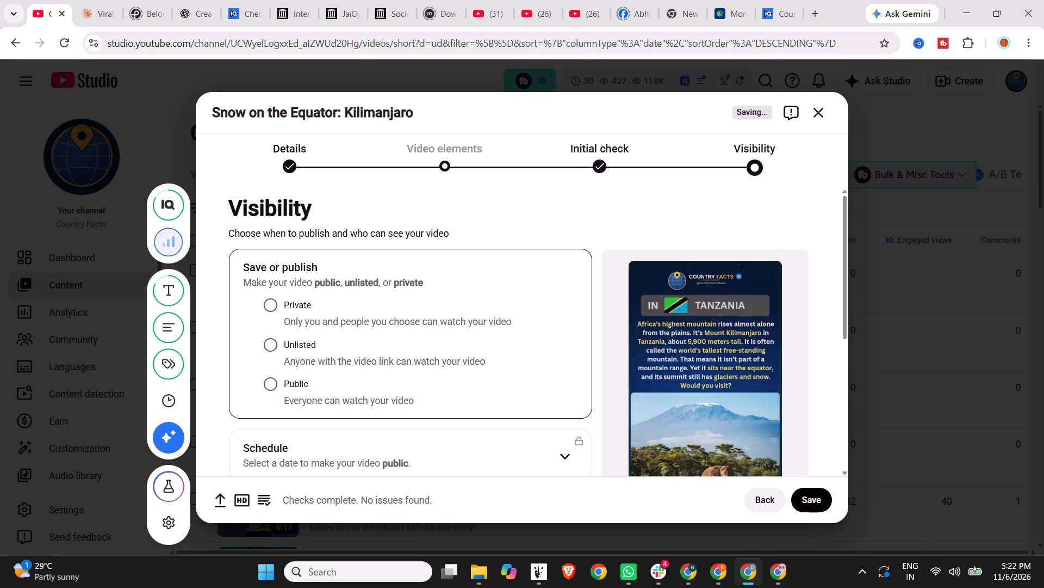
Choose to schedule the Short as public instead of publishing it immediately.
click(286, 376)
scroll(429, 346, down, 2)
click(402, 318)
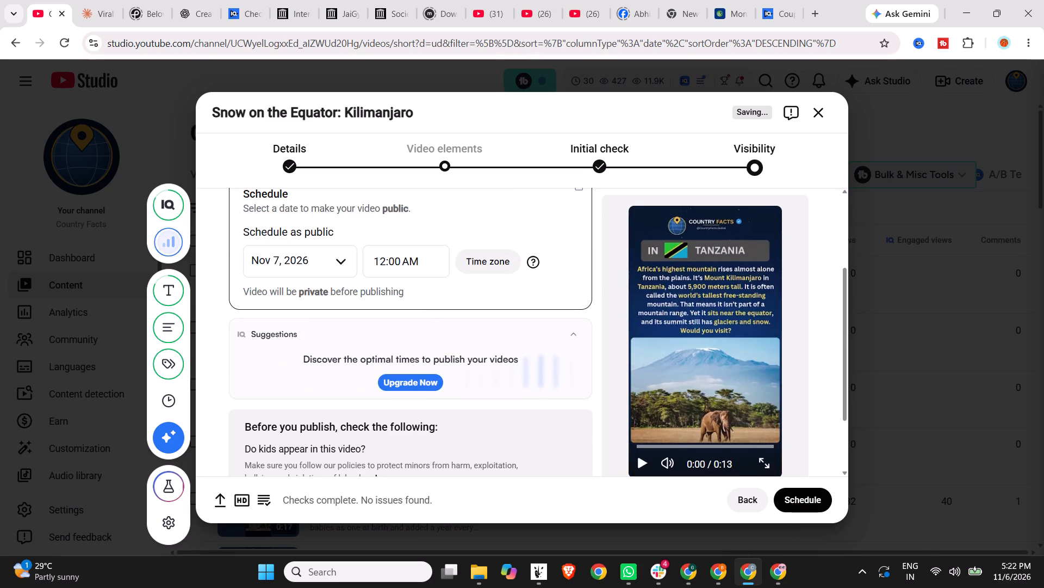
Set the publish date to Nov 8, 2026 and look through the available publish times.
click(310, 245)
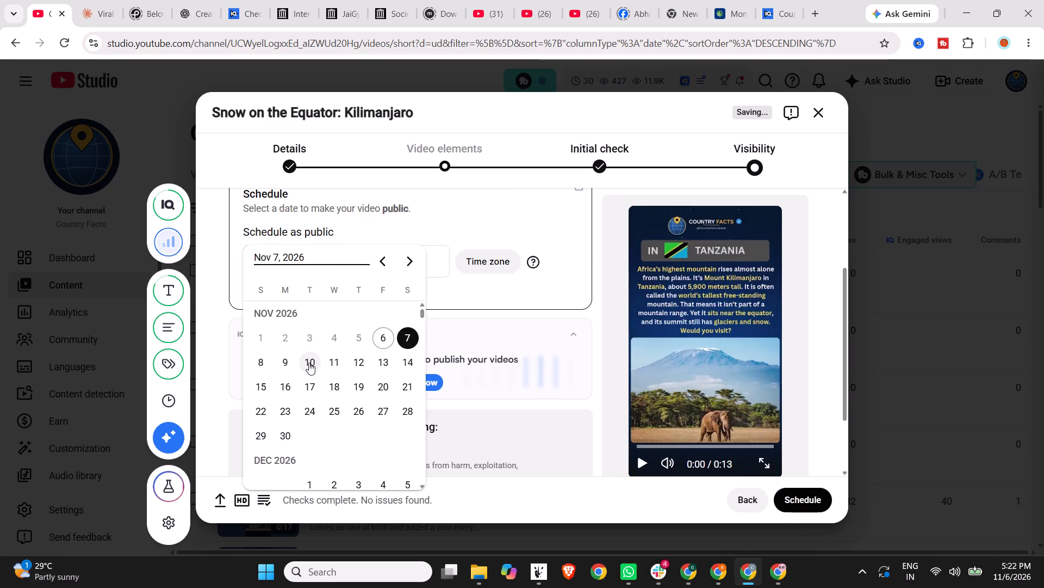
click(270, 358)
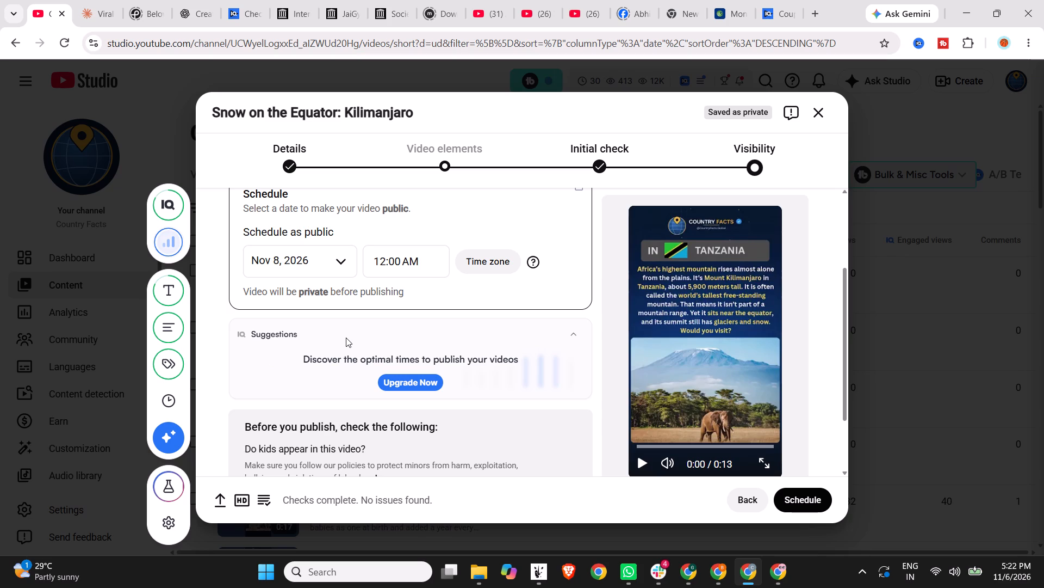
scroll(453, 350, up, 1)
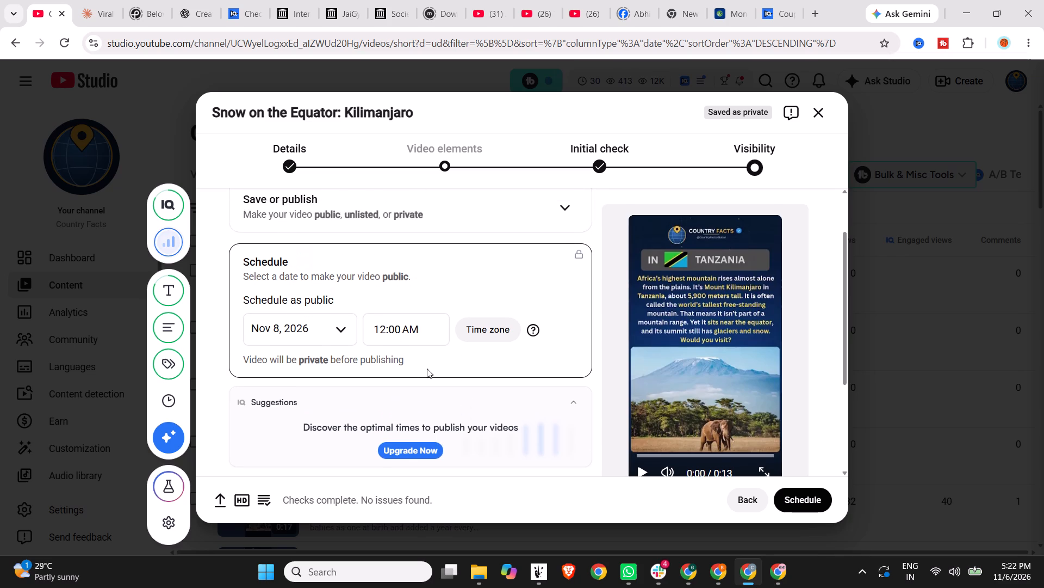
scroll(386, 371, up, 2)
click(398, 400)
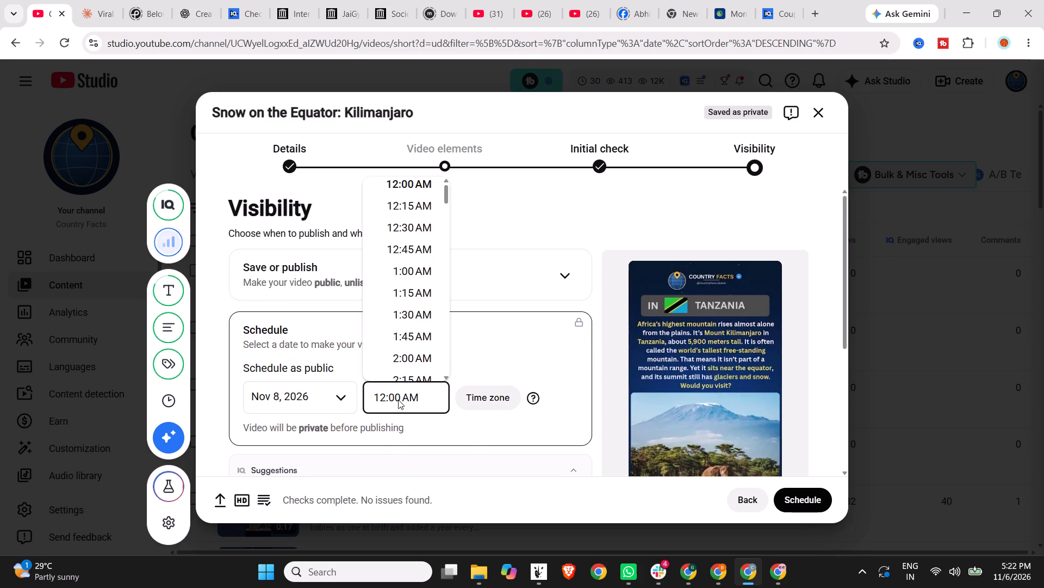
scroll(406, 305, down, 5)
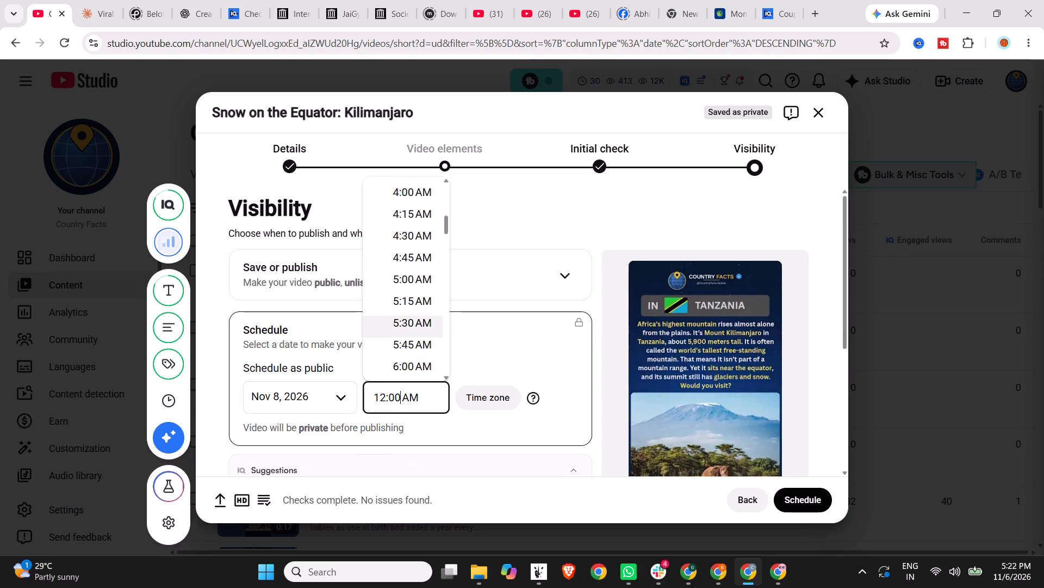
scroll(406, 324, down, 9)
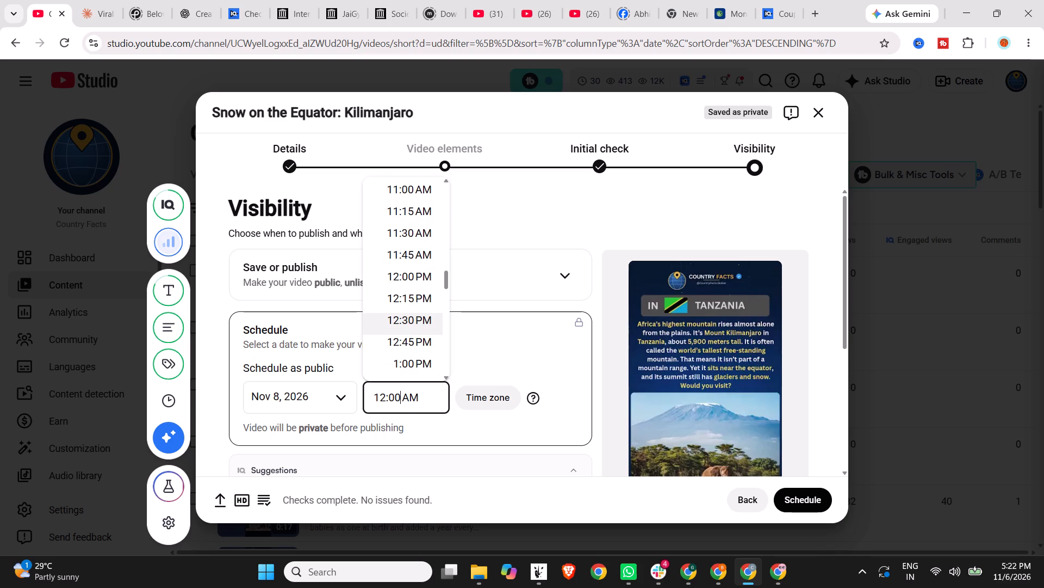
Schedule the Kilimanjaro Short to go public on Nov 7, 2026 at 9:30 PM and close the confirmation.
click(309, 408)
click(320, 394)
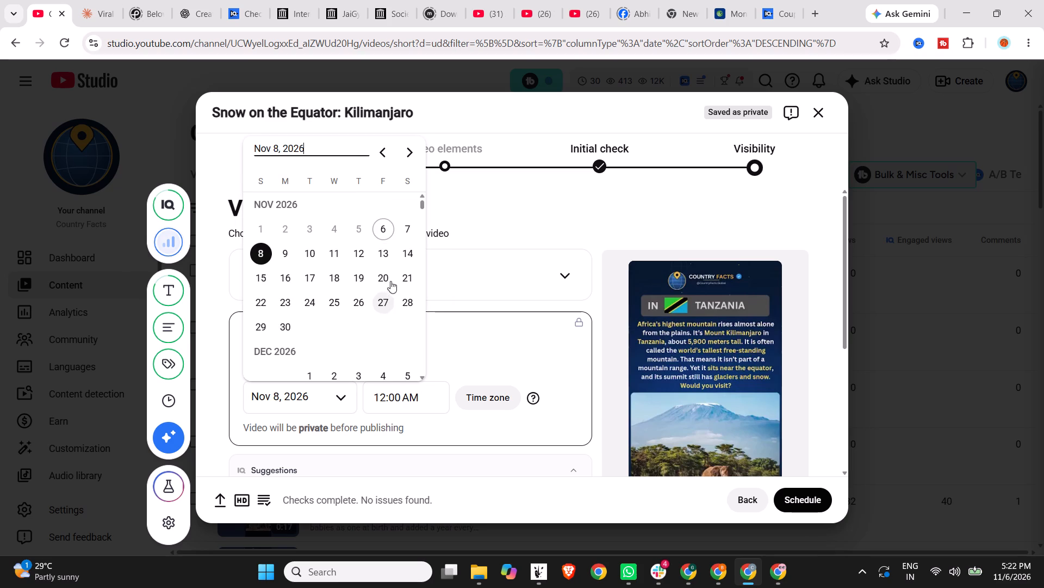
click(402, 230)
click(402, 400)
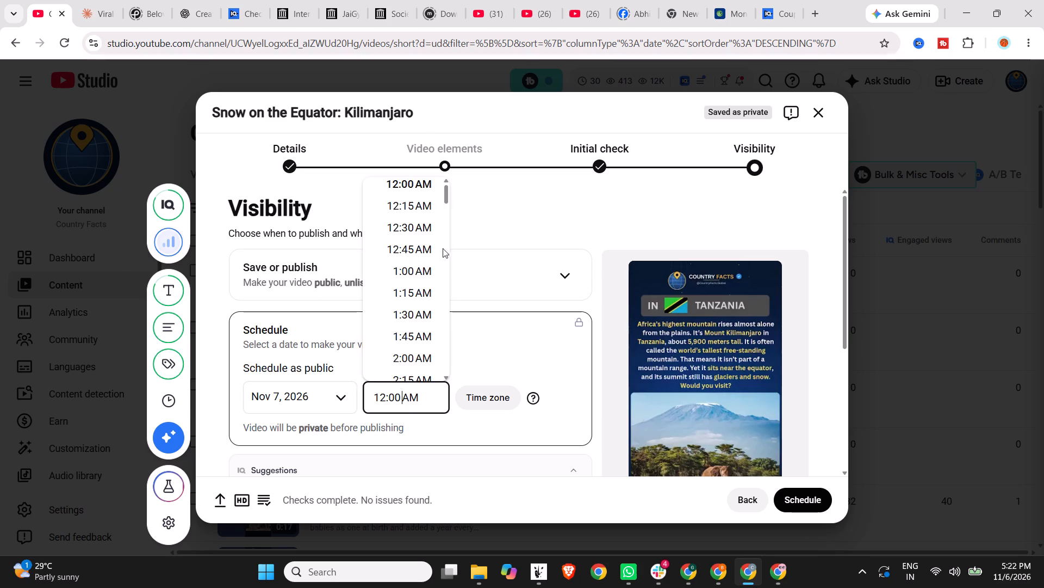
scroll(433, 270, down, 13)
scroll(422, 313, up, 3)
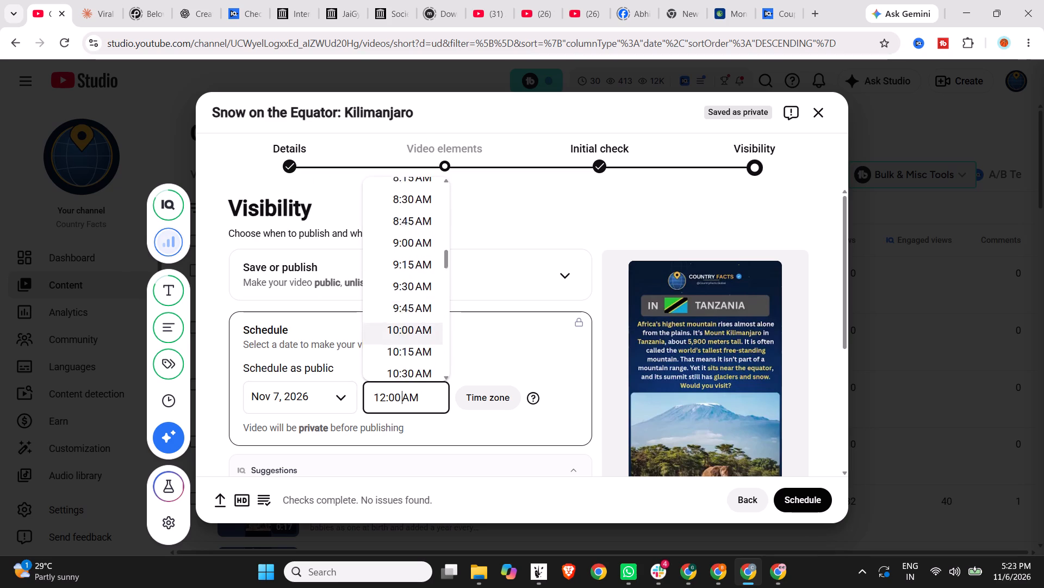
scroll(422, 313, down, 20)
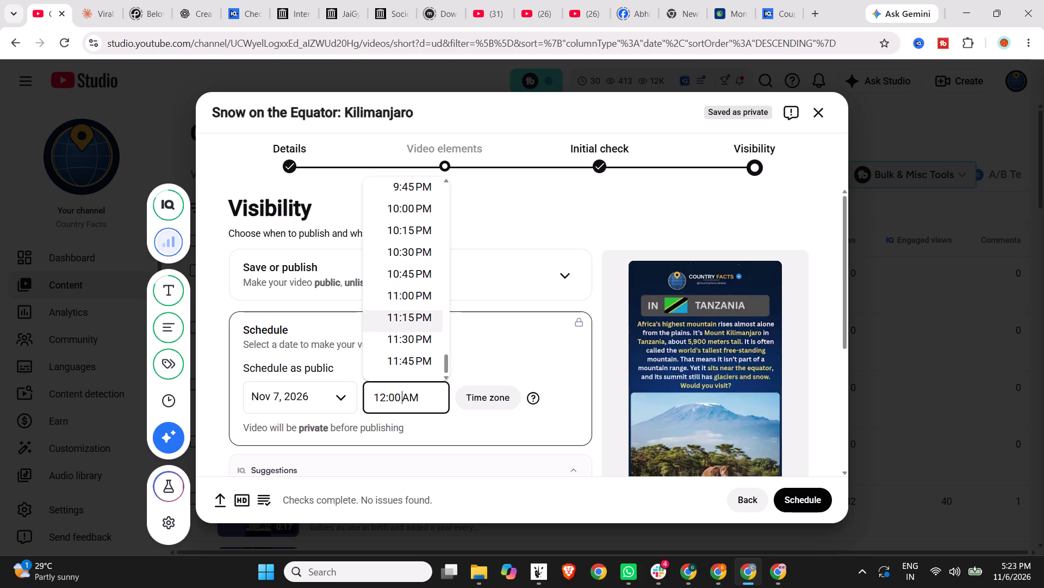
scroll(422, 315, up, 1)
click(412, 237)
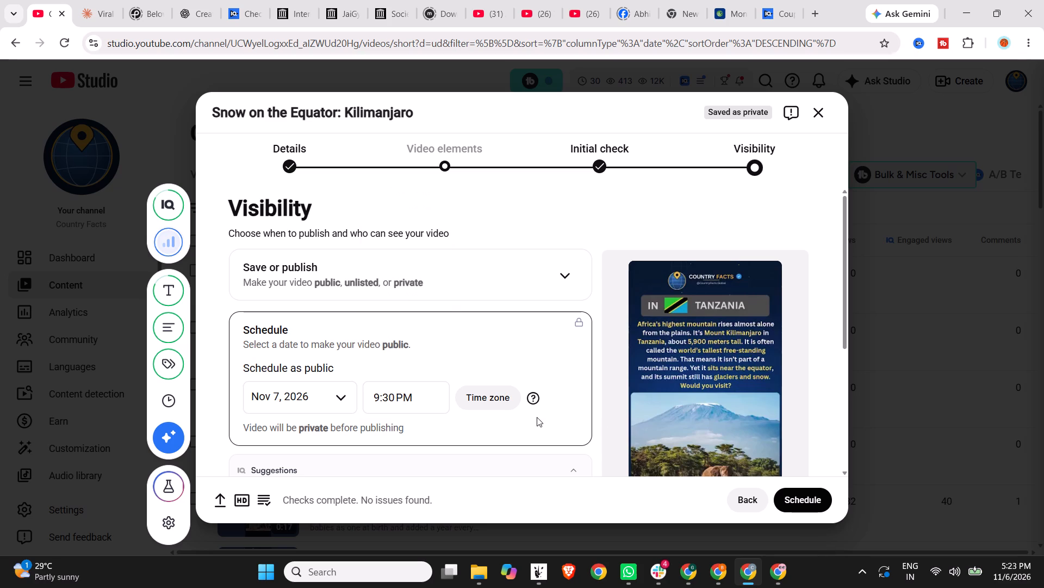
scroll(537, 417, down, 2)
click(801, 502)
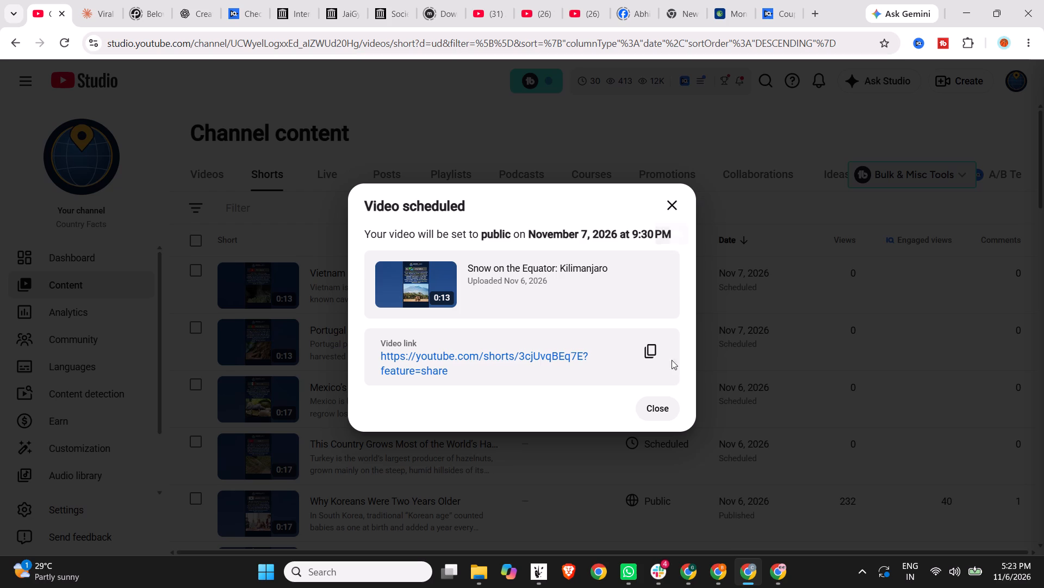
click(667, 405)
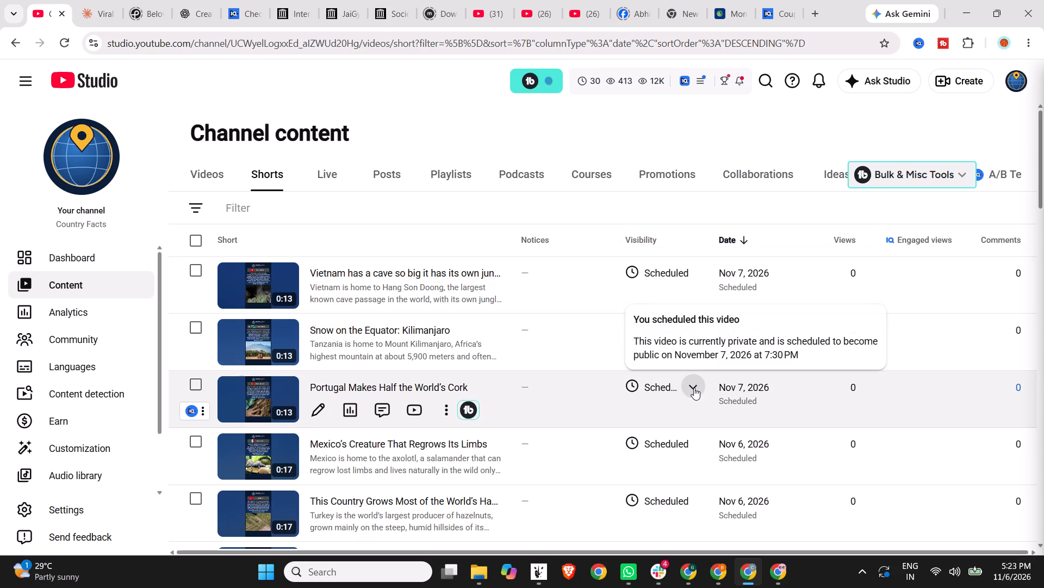
Reschedule the "Portugal Makes Half the World's Cork" Short to 5:30 PM on Nov 7, 2026.
click(698, 384)
click(794, 425)
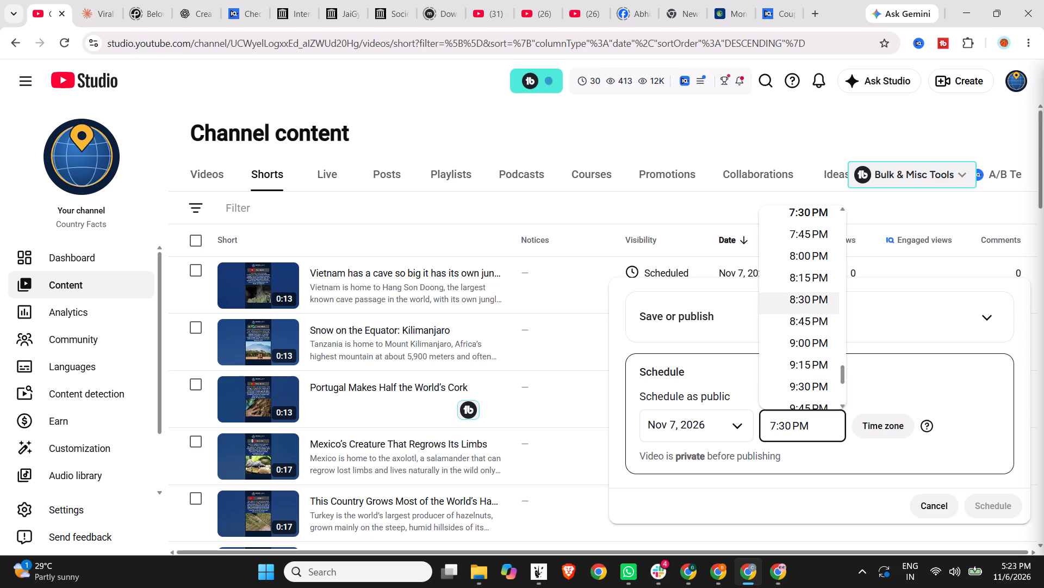
scroll(806, 298, up, 3)
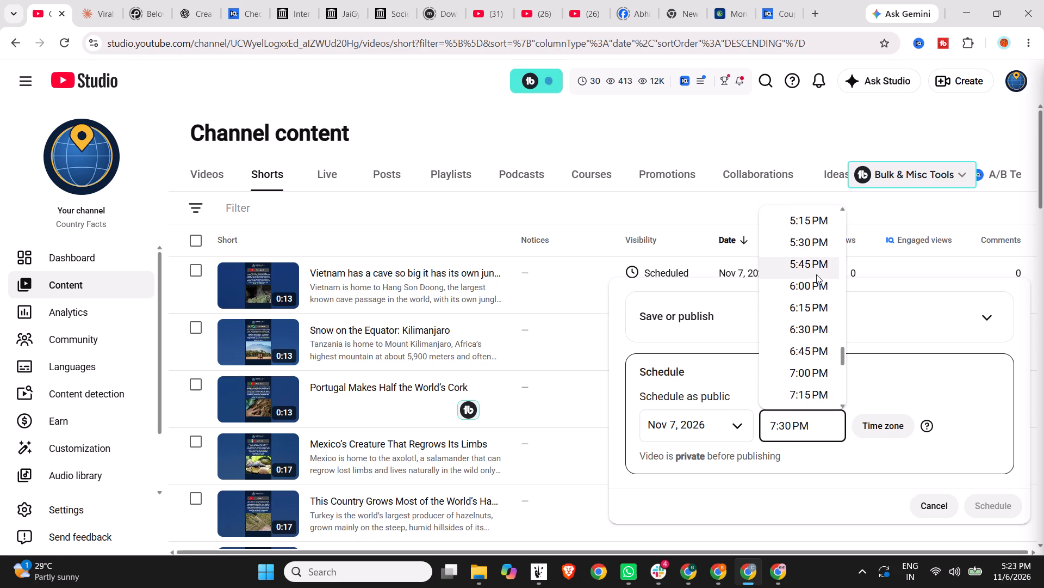
click(815, 248)
click(984, 503)
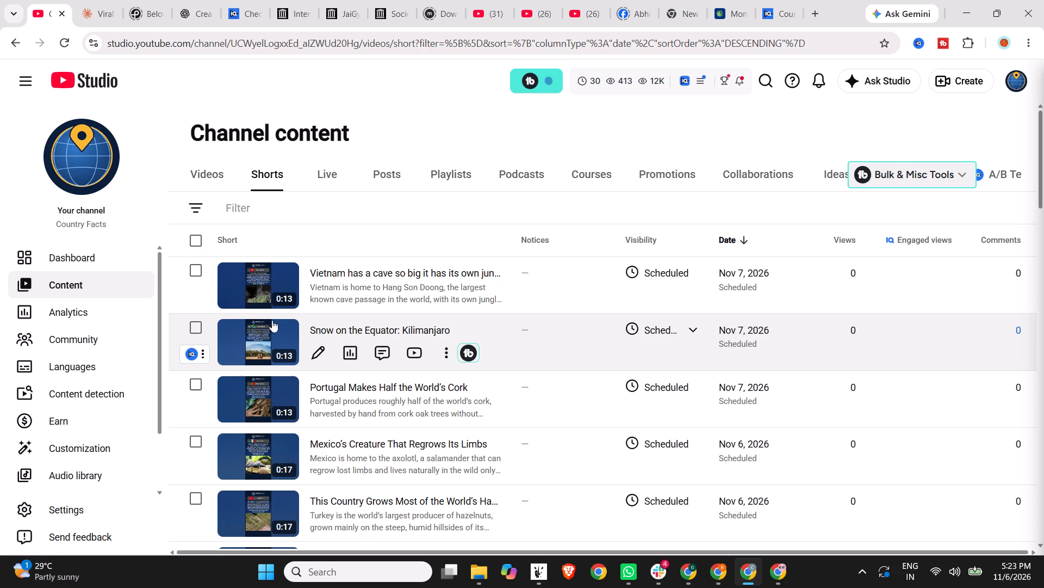
Examine the channel's realtime performance report for the last 48 hours and sort its content by views in the last 60 minutes.
click(111, 308)
scroll(988, 280, down, 4)
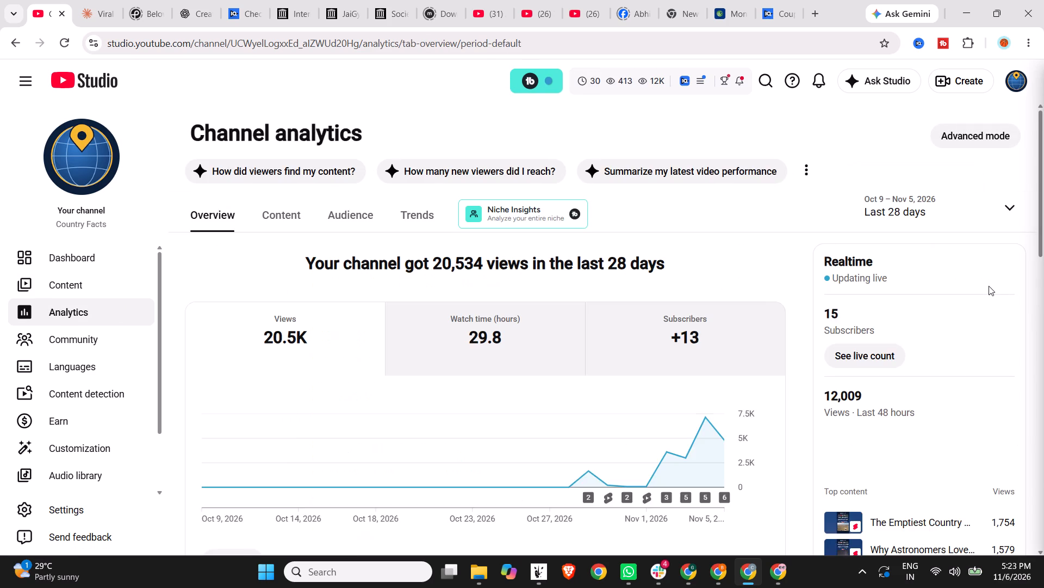
scroll(989, 286, down, 4)
scroll(923, 313, down, 4)
click(873, 278)
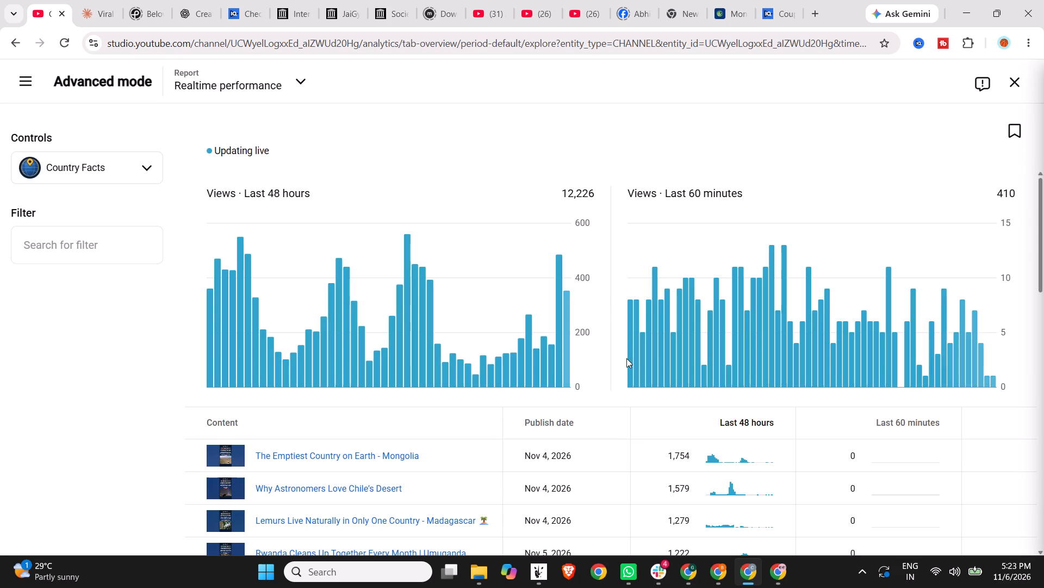
scroll(728, 411, down, 5)
scroll(892, 367, up, 3)
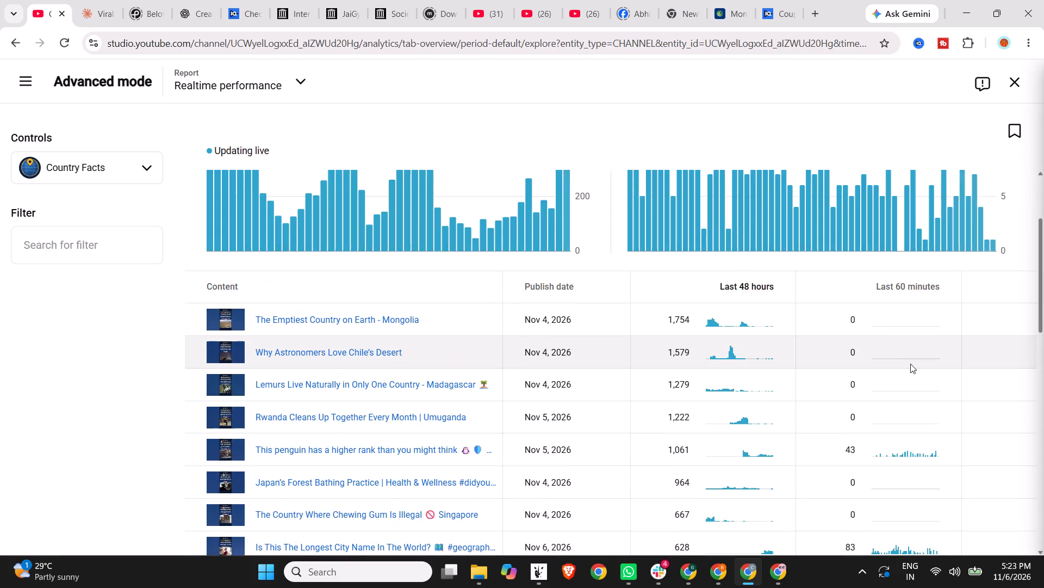
scroll(910, 364, up, 5)
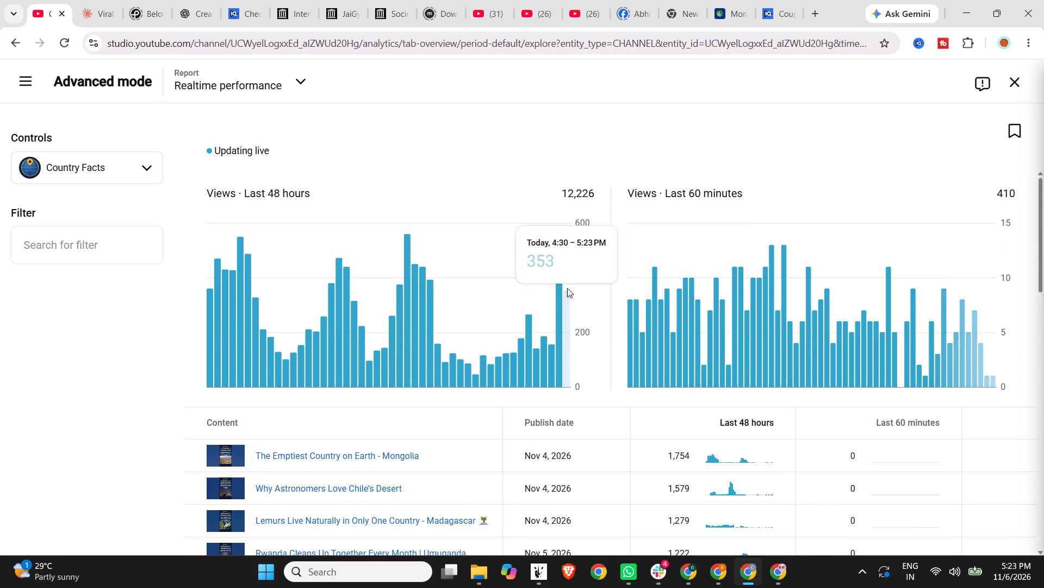
click(906, 426)
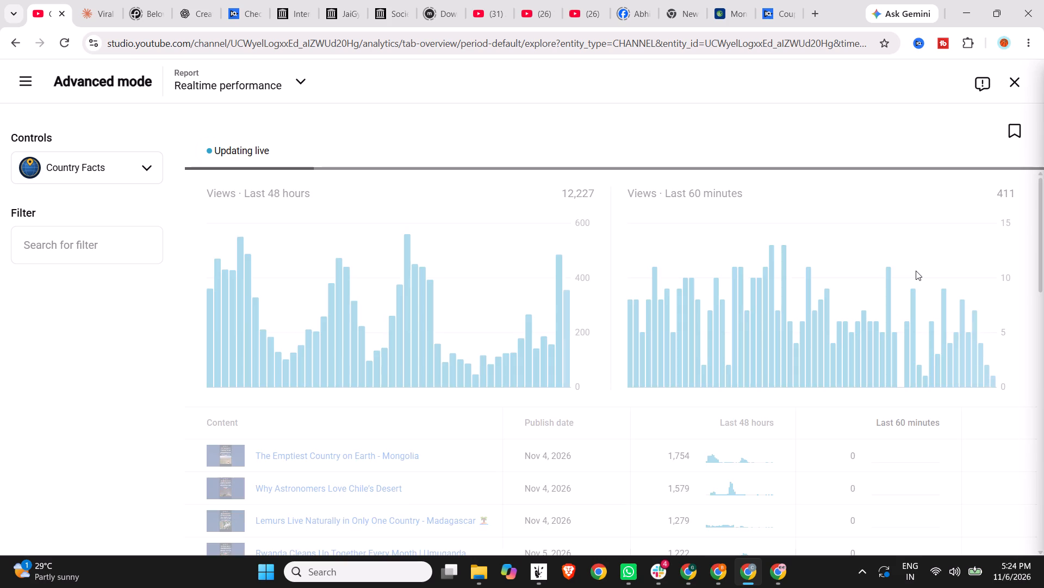